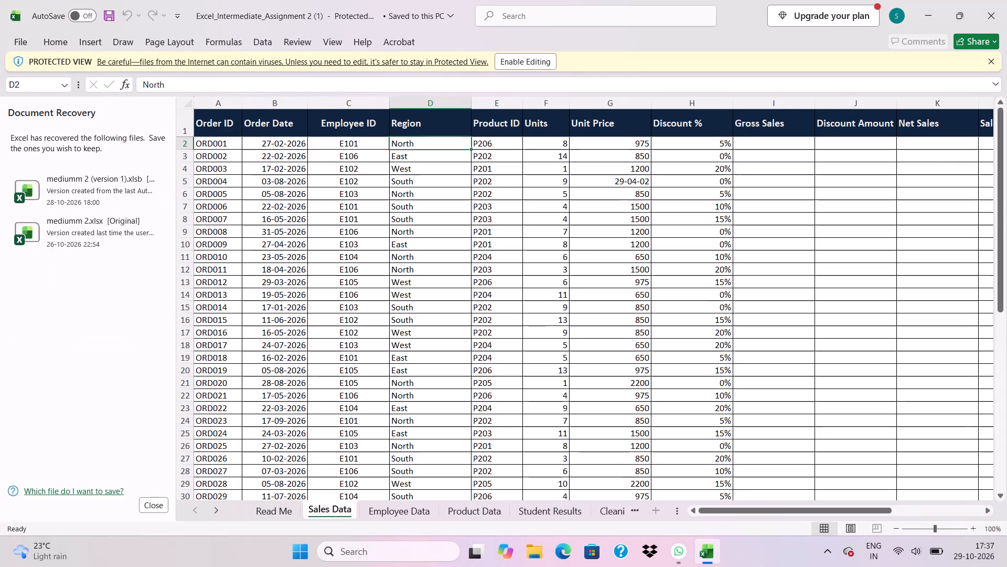
Enable editing for the protected assignment workbook.
{"action": "left_click", "coordinate": [516, 56]}
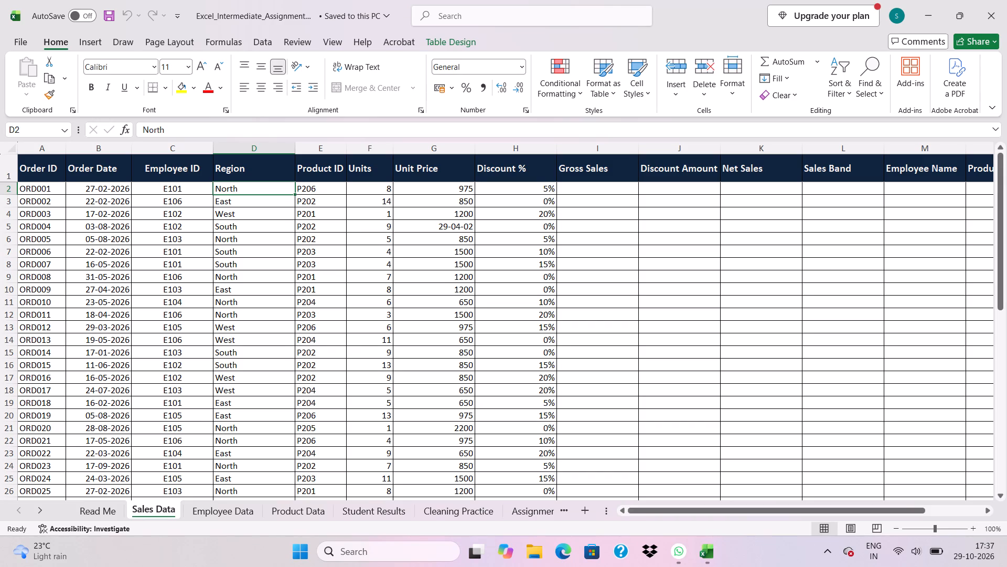
Centre the Level-to-Excluded information block on the Read Me sheet both vertically and horizontally.
{"action": "left_click", "coordinate": [95, 511]}
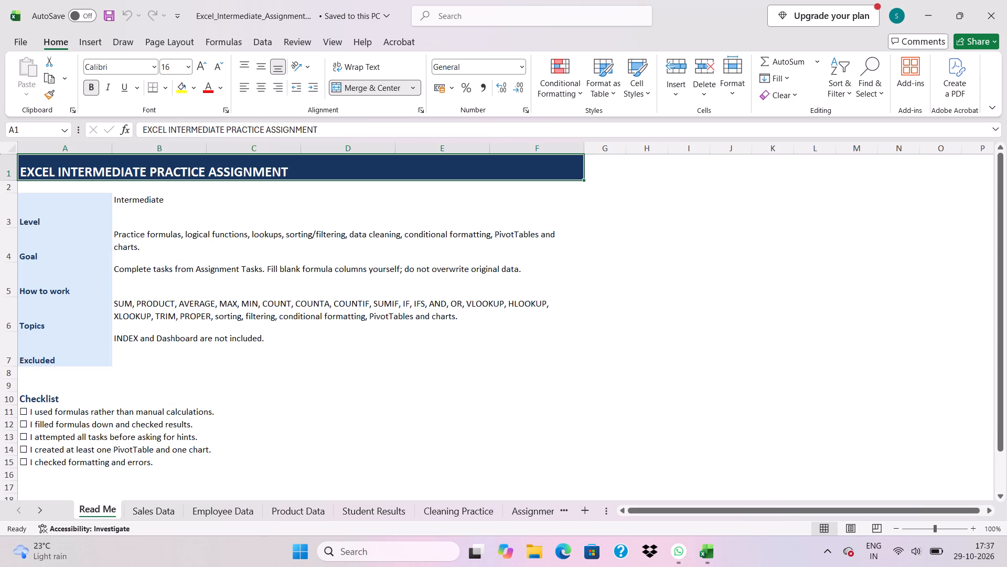
{"action": "left_click", "coordinate": [184, 262]}
{"action": "key", "text": "ctrl+a"}
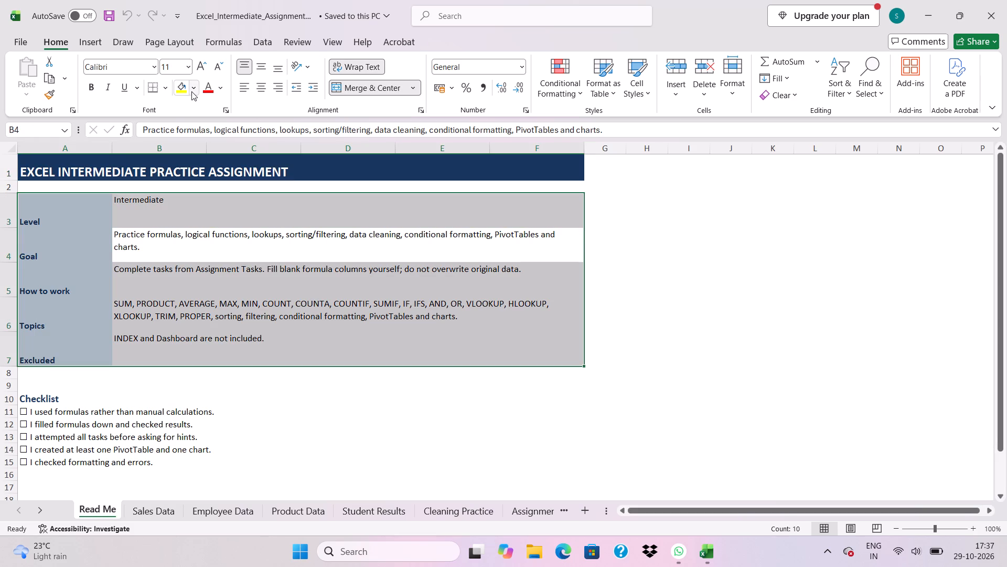
{"action": "left_click", "coordinate": [262, 69]}
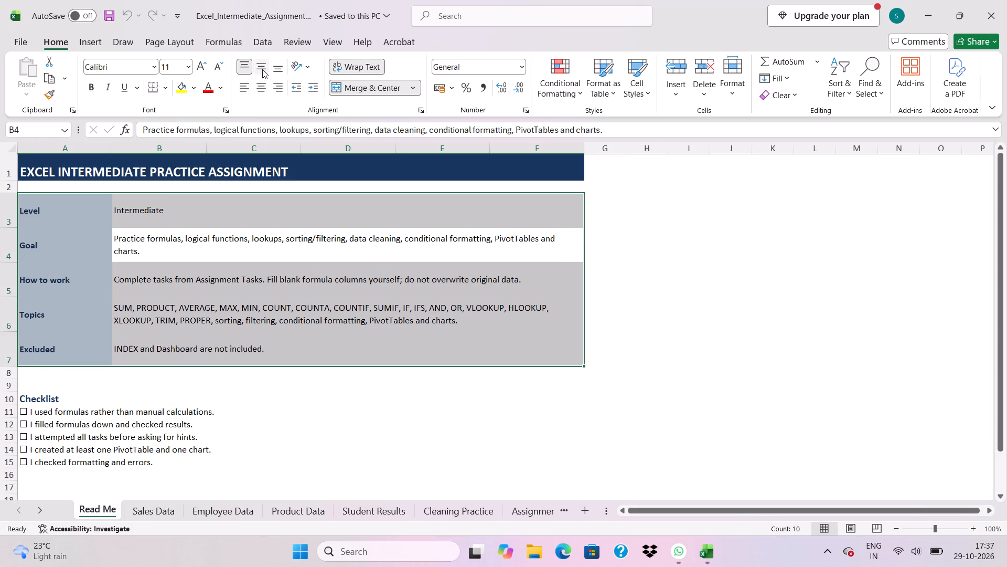
{"action": "left_click", "coordinate": [262, 81]}
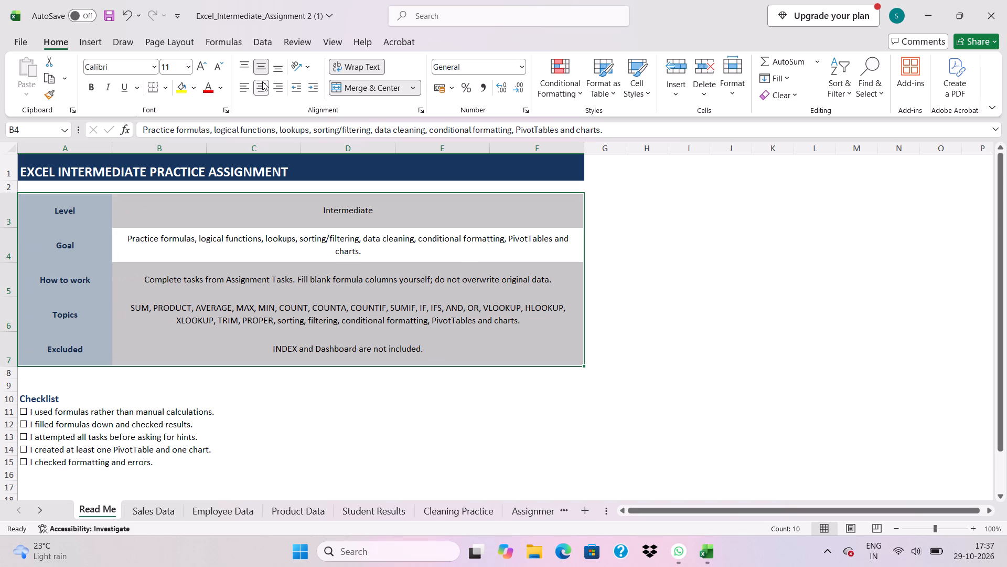
{"action": "left_click", "coordinate": [358, 251]}
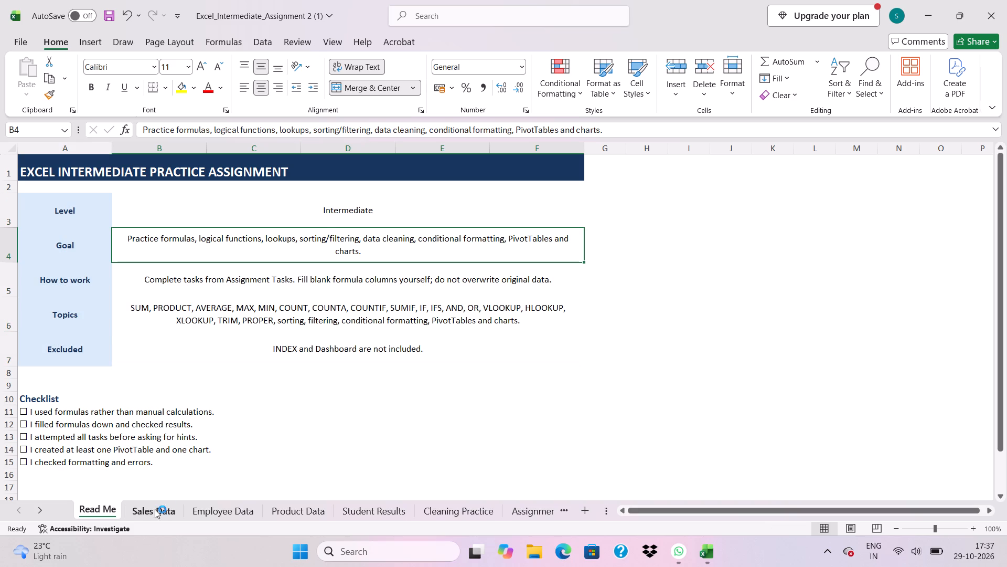
Centre all data rows of the Sales Data table both vertically and horizontally.
{"action": "left_click", "coordinate": [154, 510]}
{"action": "left_click", "coordinate": [237, 337]}
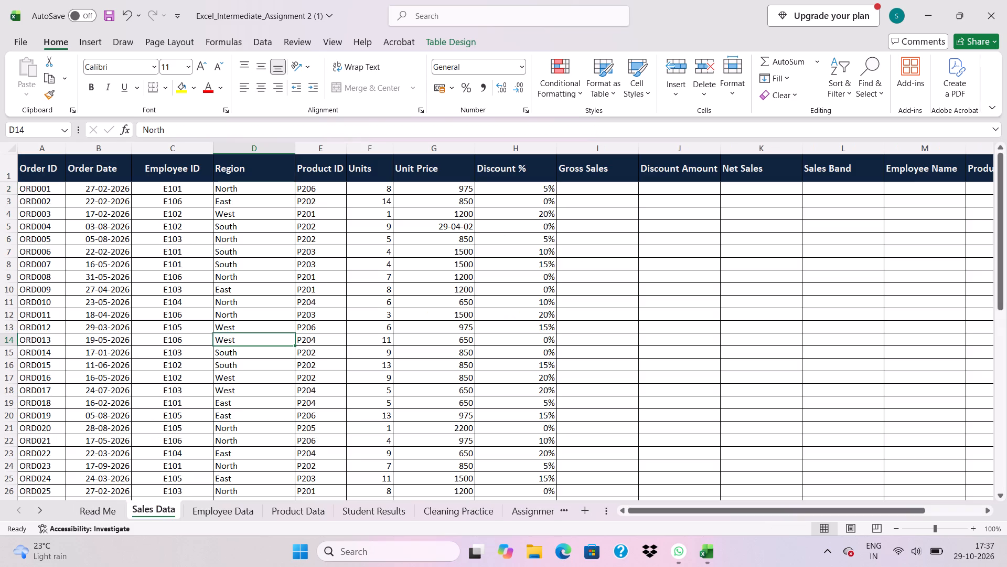
{"action": "key", "text": "ctrl+a"}
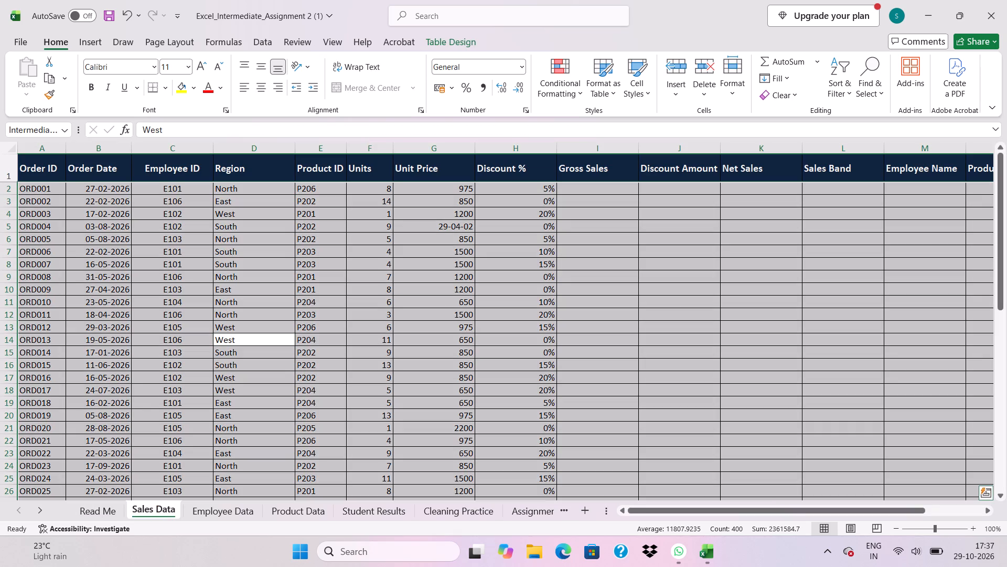
{"action": "left_click", "coordinate": [265, 67]}
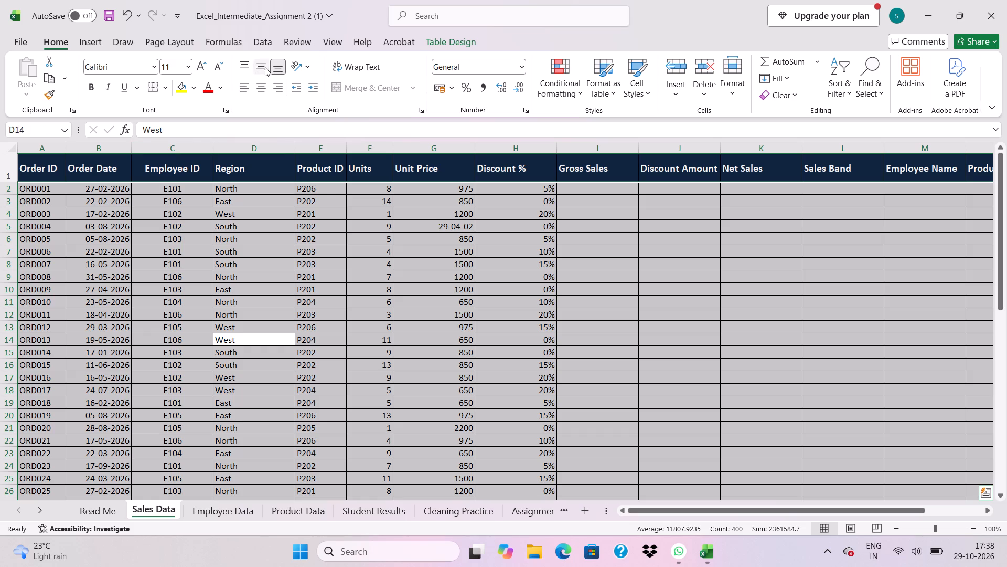
{"action": "left_click", "coordinate": [261, 84]}
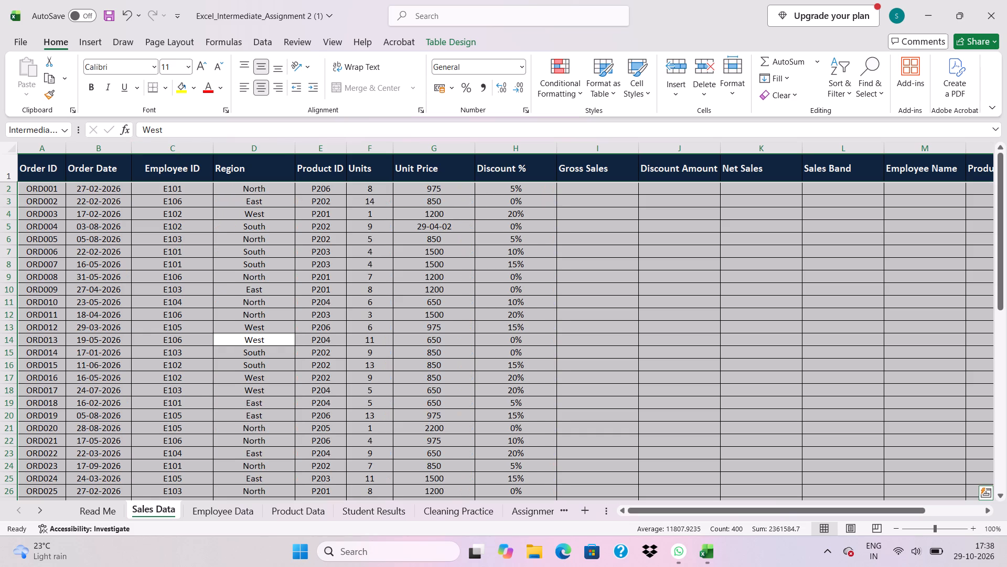
{"action": "left_click", "coordinate": [258, 291]}
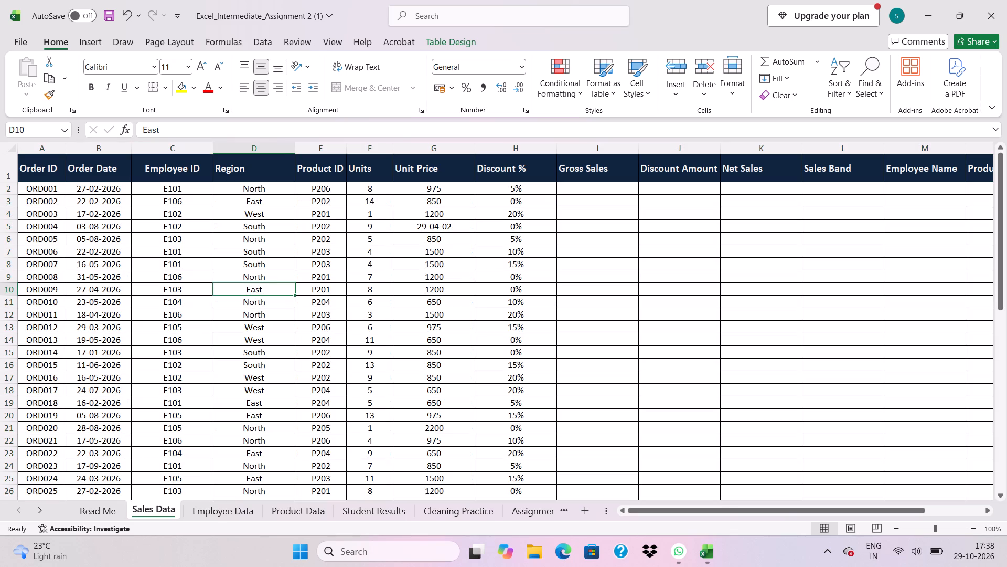
Centre all data rows of the Employee Data table both horizontally and vertically.
{"action": "left_click", "coordinate": [224, 513]}
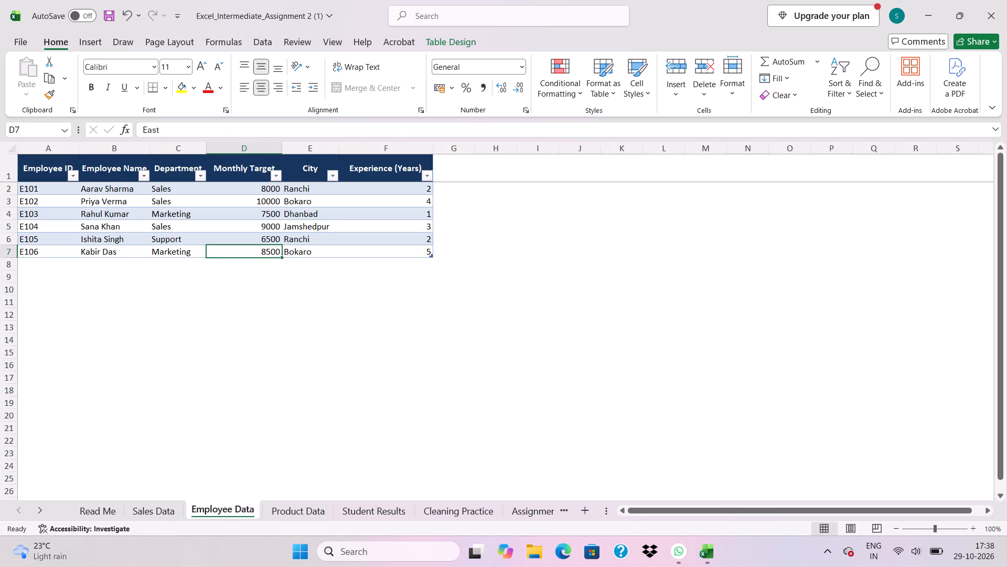
{"action": "left_click", "coordinate": [250, 216]}
{"action": "key", "text": "ctrl+a"}
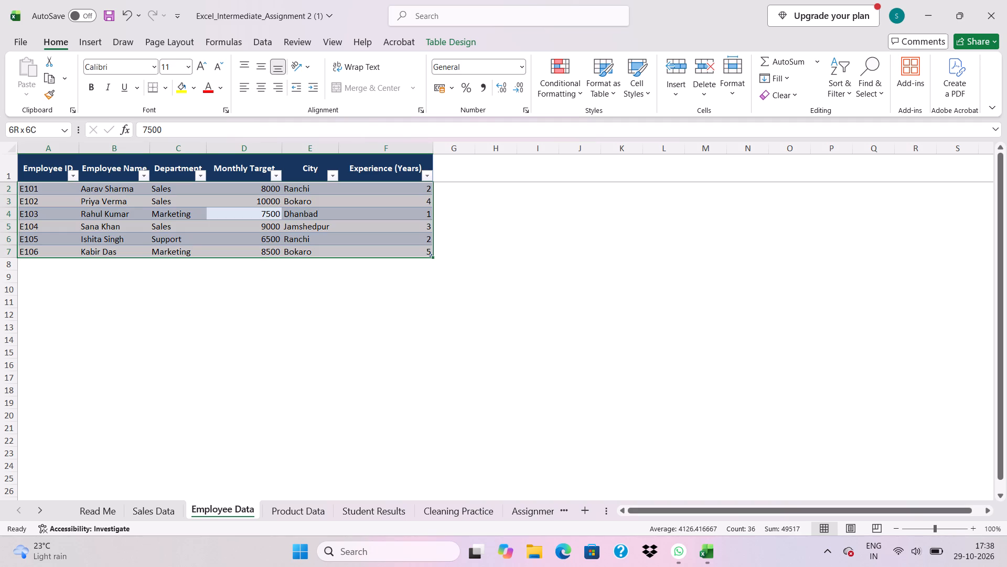
{"action": "left_click", "coordinate": [265, 86]}
{"action": "left_click", "coordinate": [260, 67]}
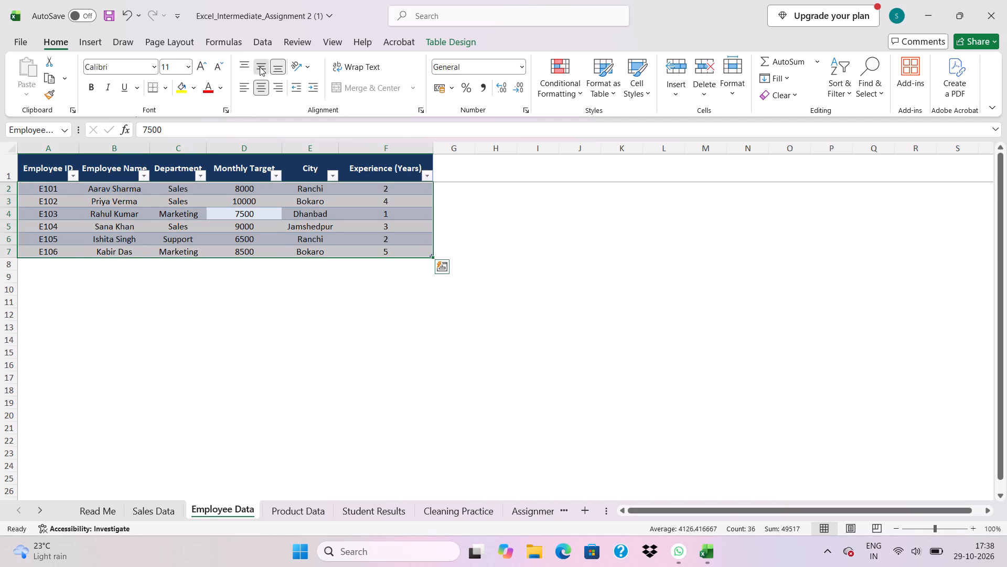
{"action": "left_click", "coordinate": [241, 343]}
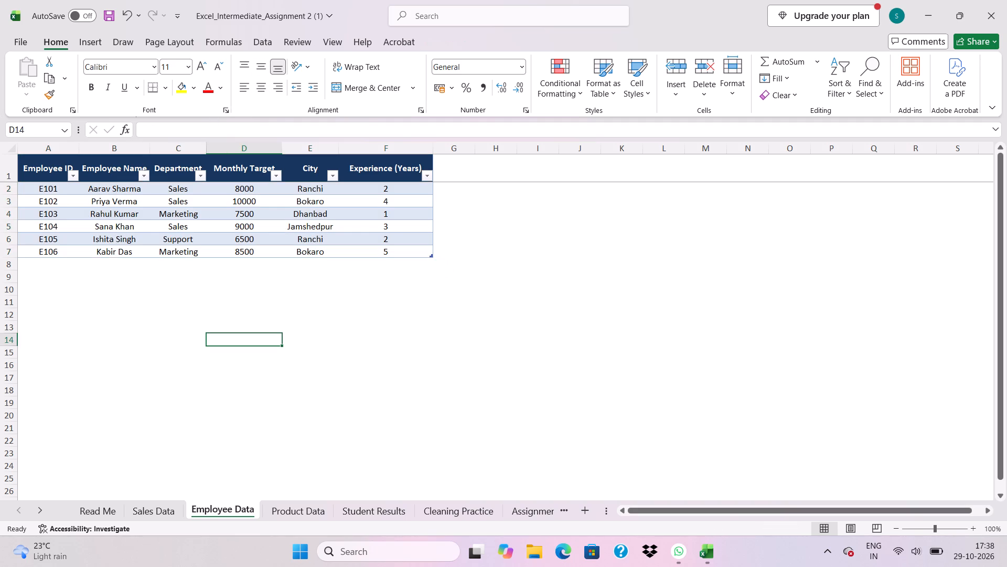
Centre all data rows of the Product Data table both vertically and horizontally.
{"action": "left_click", "coordinate": [287, 511]}
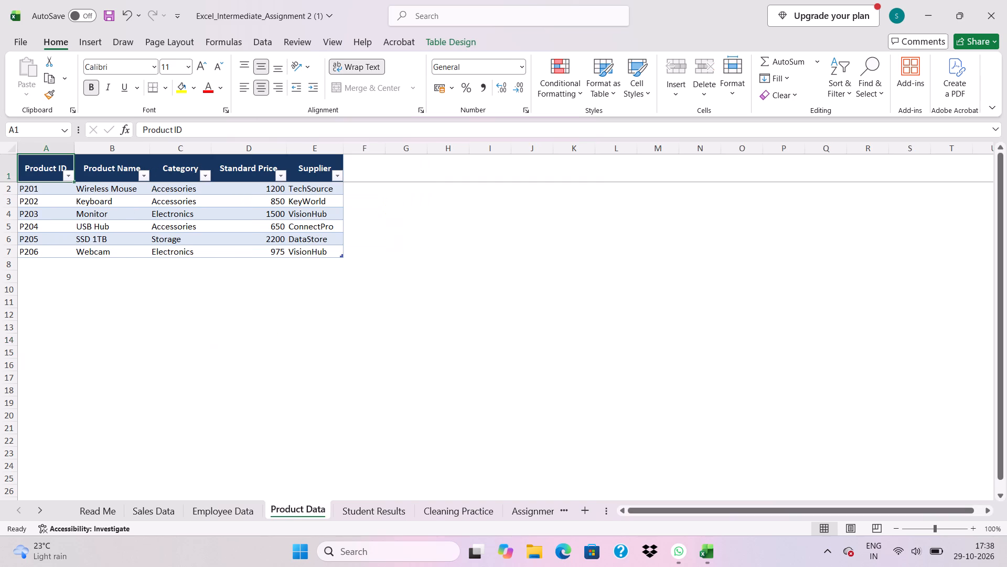
{"action": "left_click", "coordinate": [238, 211]}
{"action": "key", "text": "ctrl+a"}
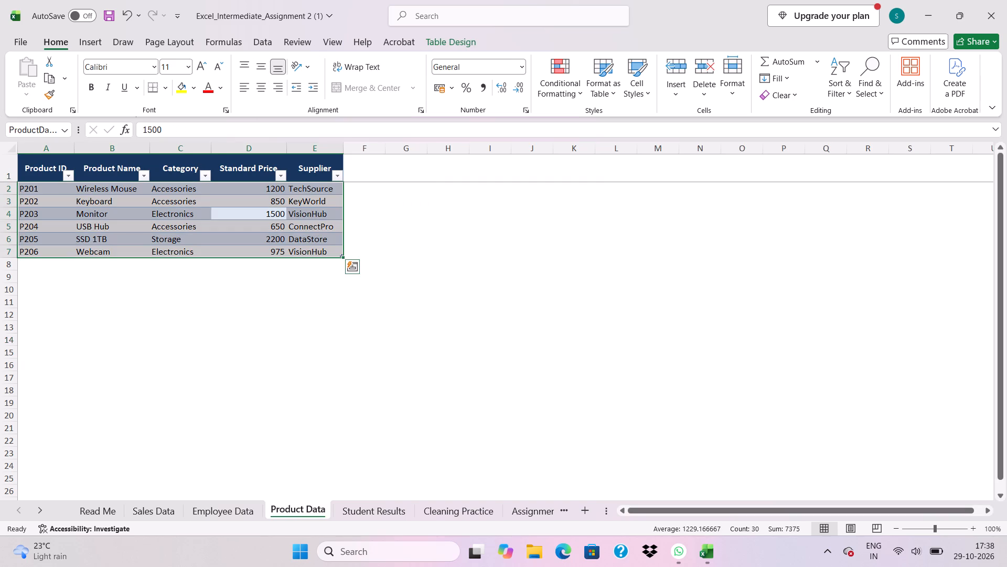
{"action": "left_click", "coordinate": [255, 62]}
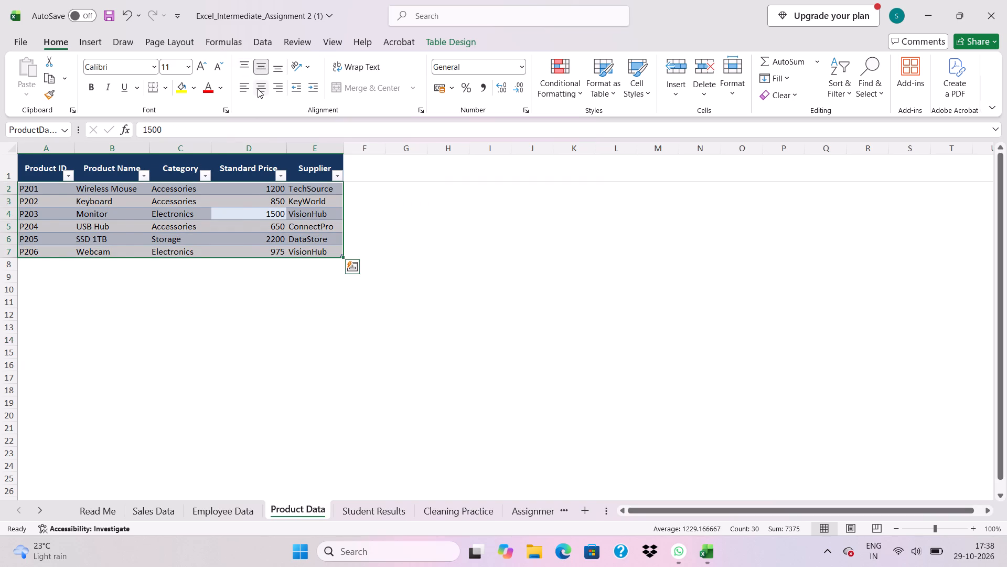
{"action": "left_click", "coordinate": [258, 89]}
{"action": "left_click", "coordinate": [226, 304]}
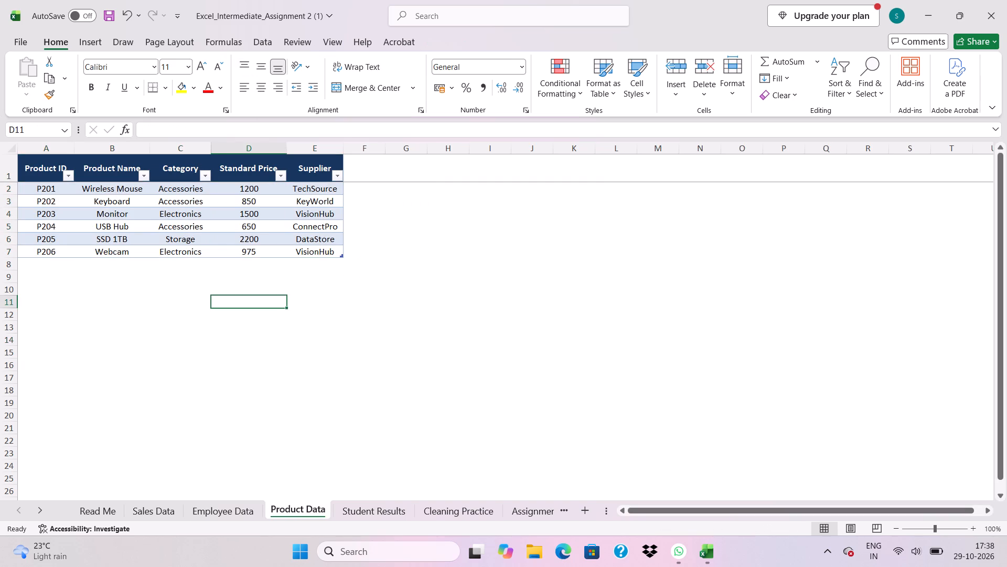
Look over the columns of the Student Results sheet and the records on the Cleaning Practice sheet.
{"action": "left_click", "coordinate": [367, 507]}
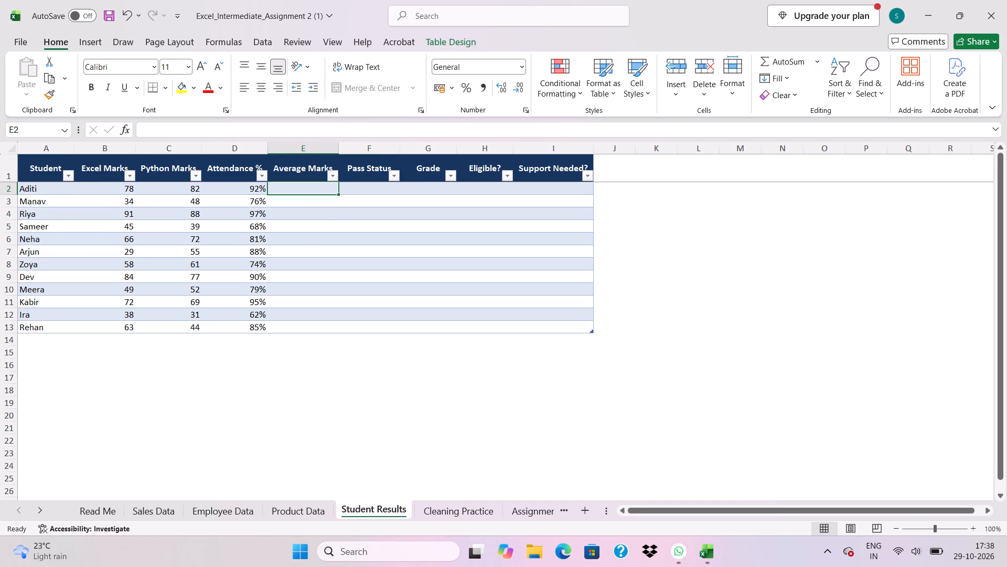
{"action": "left_click", "coordinate": [179, 191]}
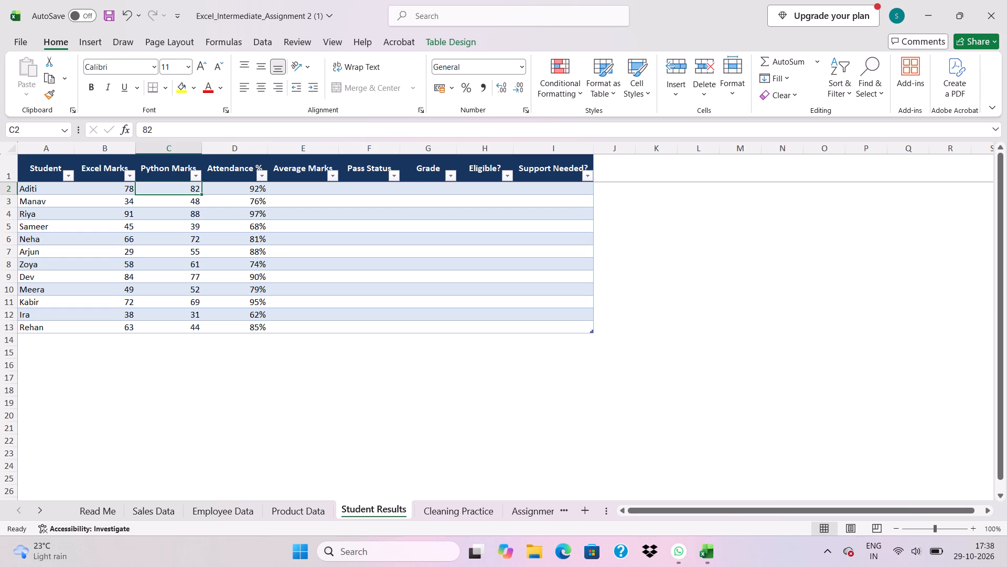
{"action": "left_click", "coordinate": [248, 193]}
{"action": "left_click", "coordinate": [323, 190]}
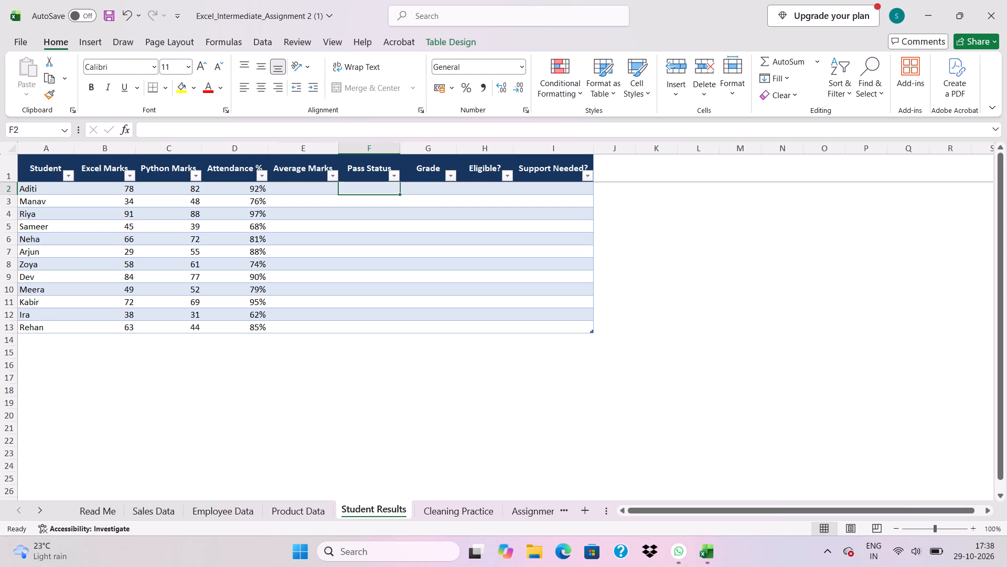
{"action": "left_click", "coordinate": [377, 190]}
{"action": "left_click", "coordinate": [434, 192]}
{"action": "left_click", "coordinate": [487, 189]}
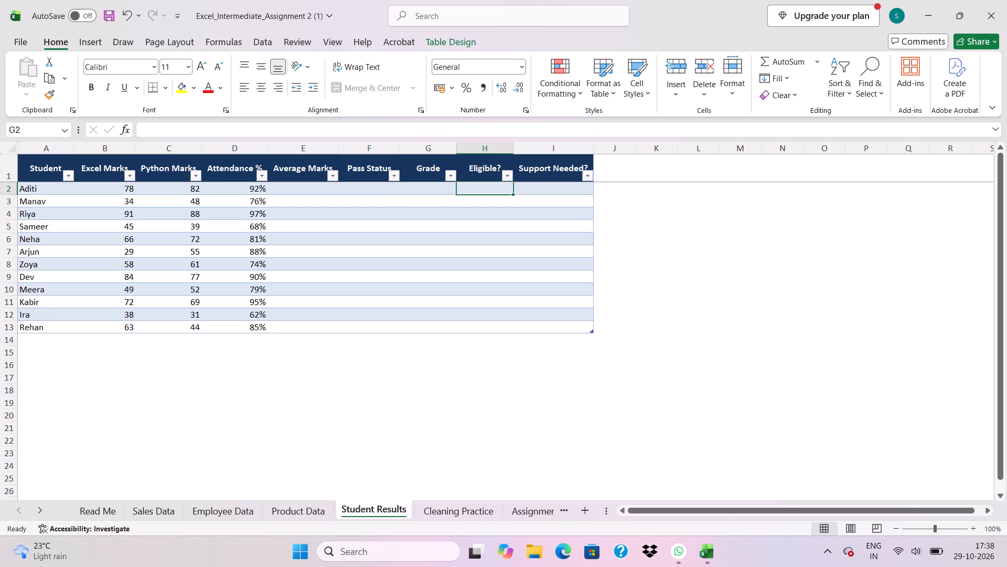
{"action": "left_click", "coordinate": [545, 187]}
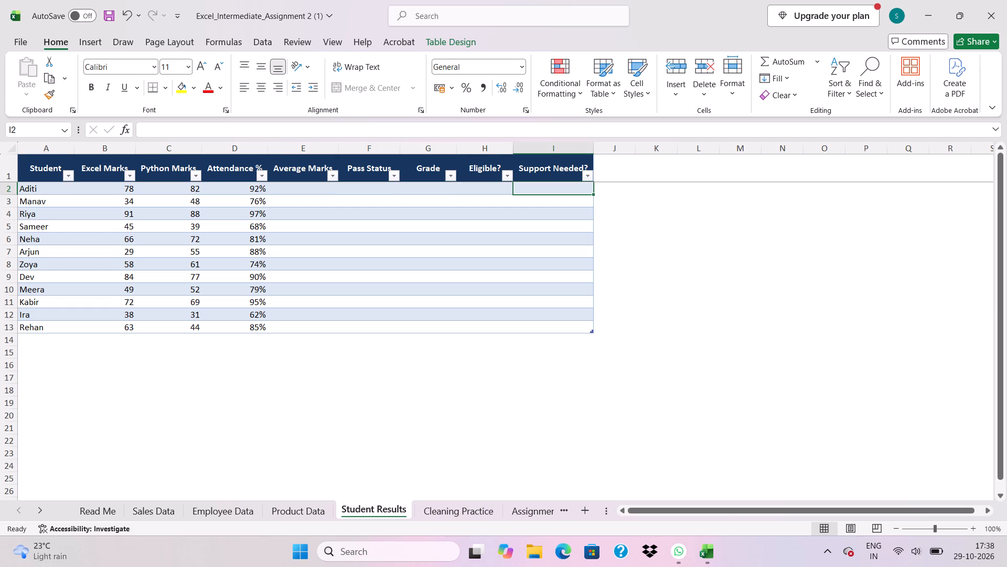
{"action": "left_click", "coordinate": [445, 509]}
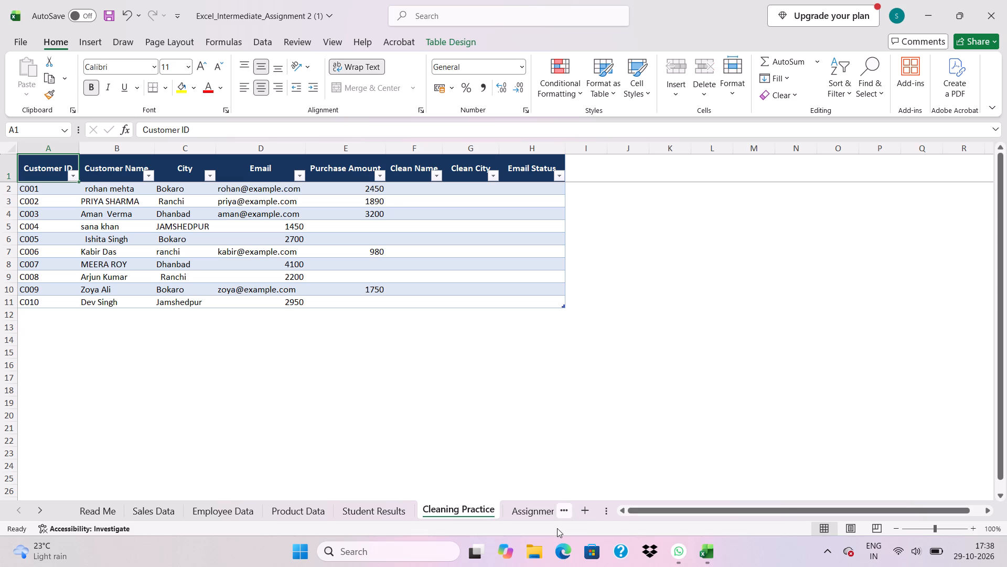
Centre the whole task table on the Assignment Tasks sheet horizontally, including its title and headers.
{"action": "left_click", "coordinate": [519, 516]}
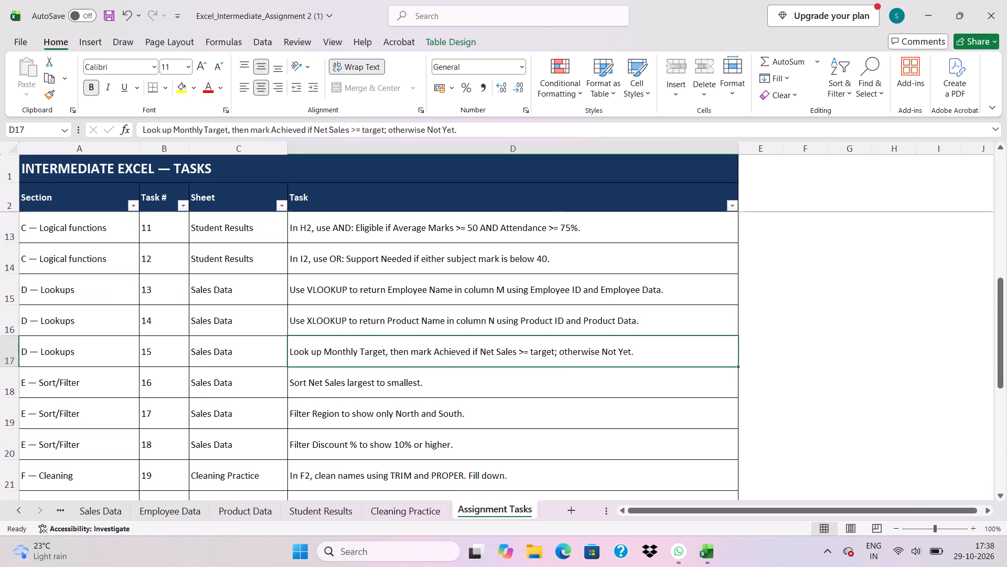
{"action": "left_click", "coordinate": [277, 344]}
{"action": "key", "text": "ctrl+a"}
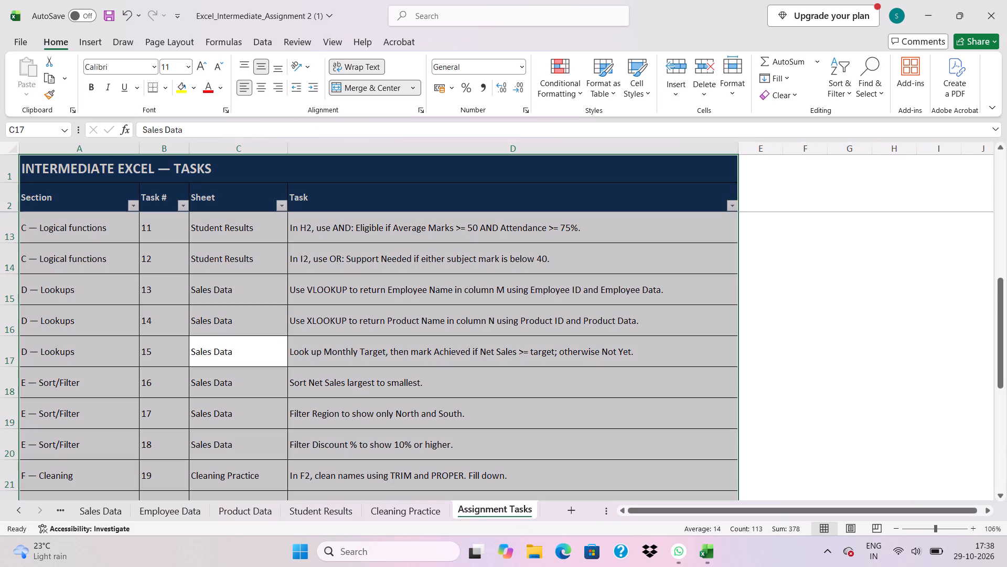
{"action": "left_click", "coordinate": [263, 93]}
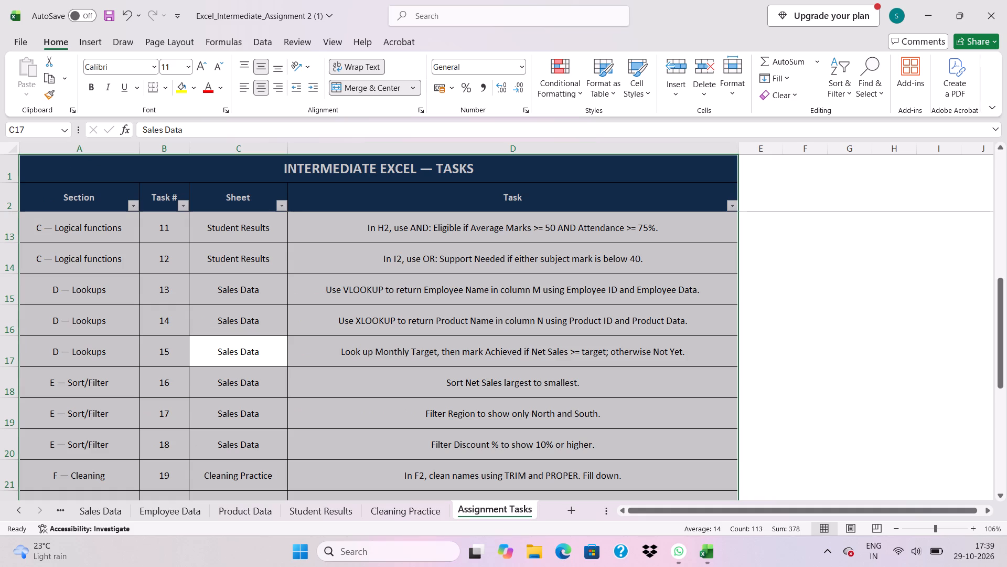
Revisit the Read Me sheet and read the first tasks in the Assignment Tasks list.
{"action": "left_click", "coordinate": [60, 506]}
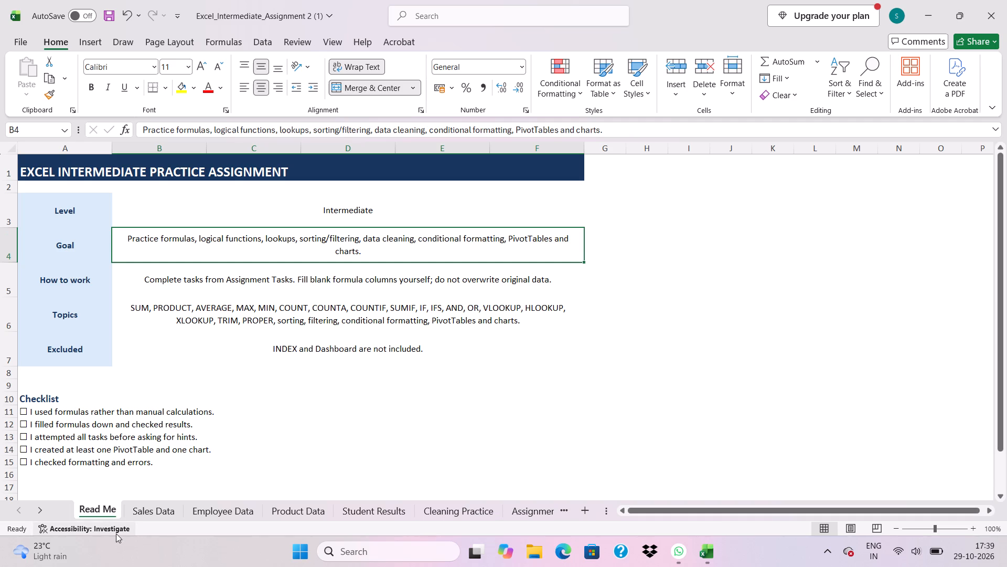
{"action": "left_click", "coordinate": [520, 515]}
{"action": "left_click", "coordinate": [271, 293]}
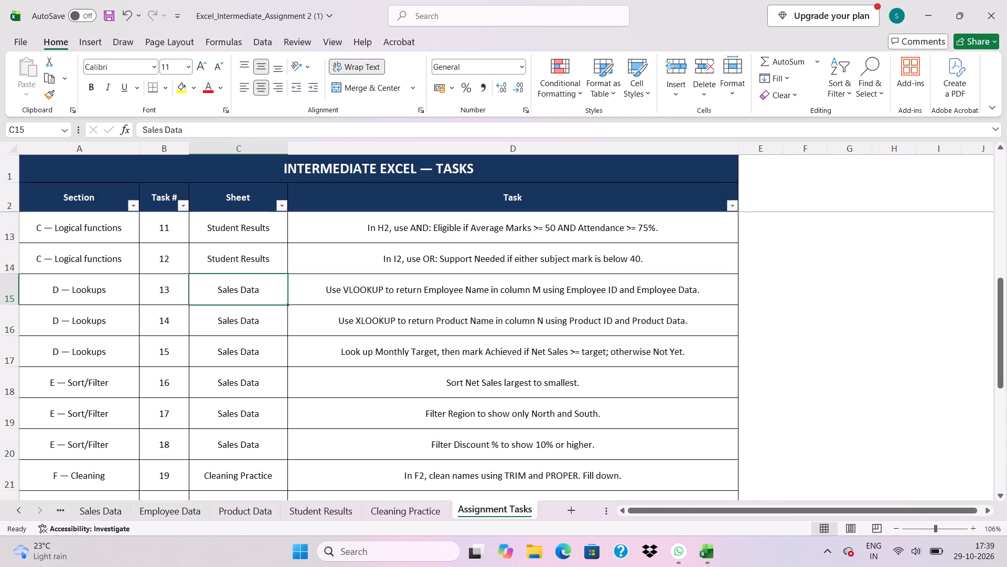
{"action": "scroll", "coordinate": [216, 250], "scroll_direction": "up", "scroll_amount": 5}
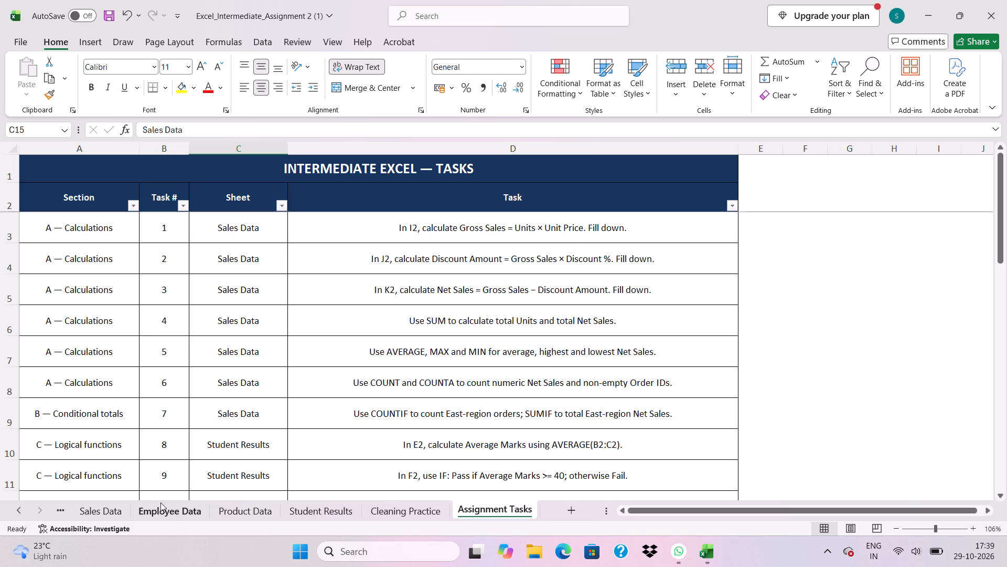
On the Sales Data sheet, calculate Gross Sales in I2 as Unit Price multiplied by Units for the whole column.
{"action": "left_click", "coordinate": [112, 510]}
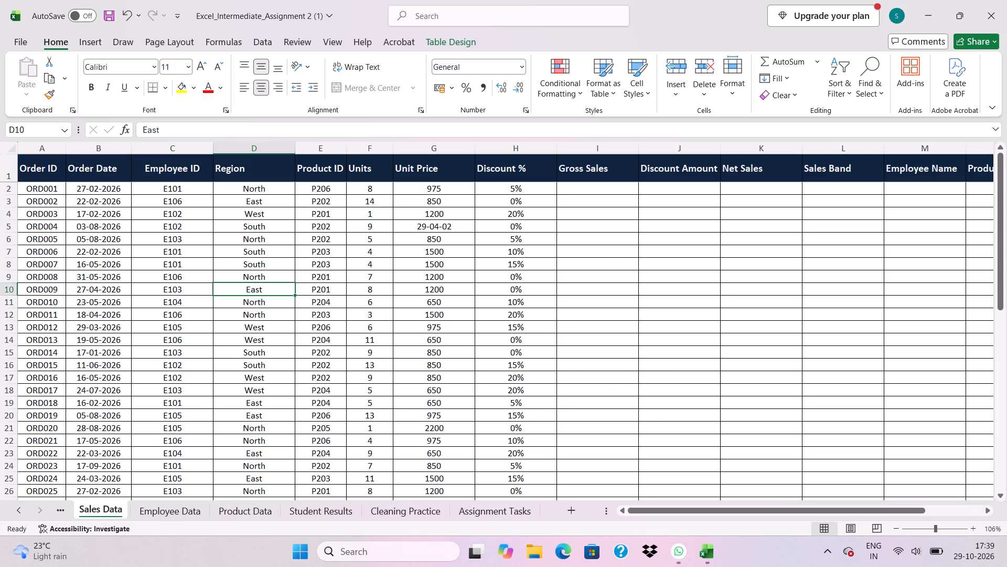
{"action": "left_click", "coordinate": [565, 187]}
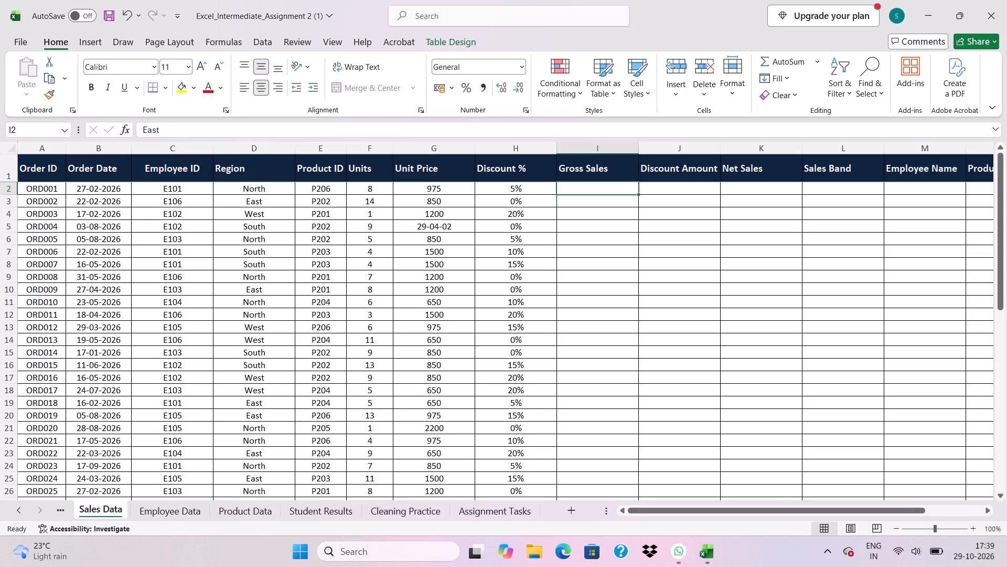
{"action": "key", "text": "equal"}
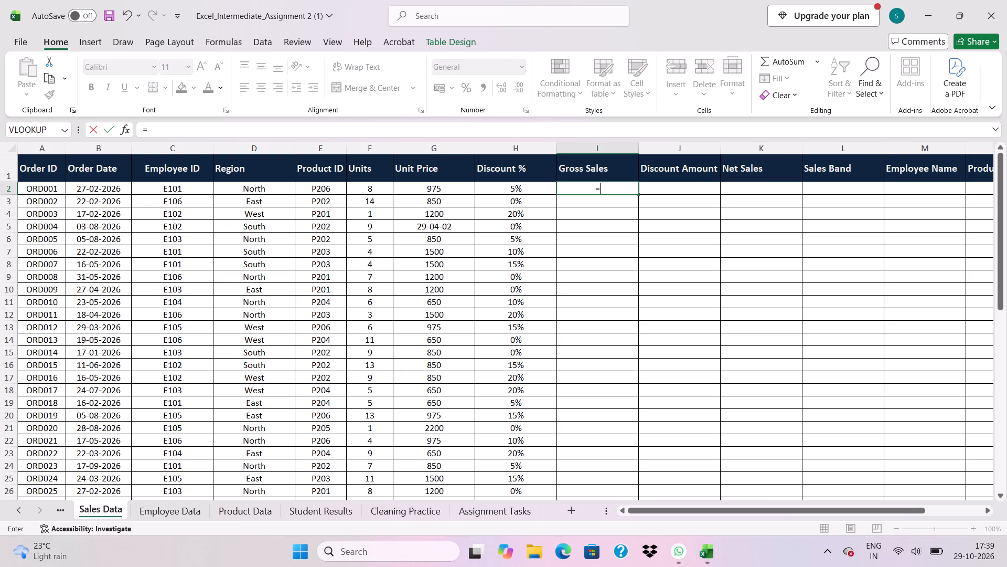
{"action": "left_click", "coordinate": [443, 189]}
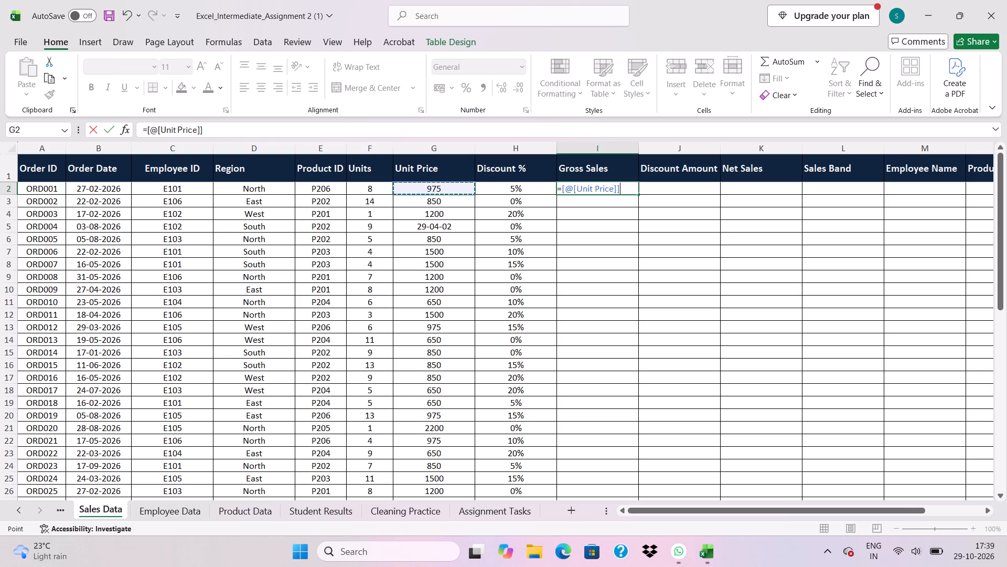
{"action": "key", "text": "asterisk"}
{"action": "left_click", "coordinate": [382, 186]}
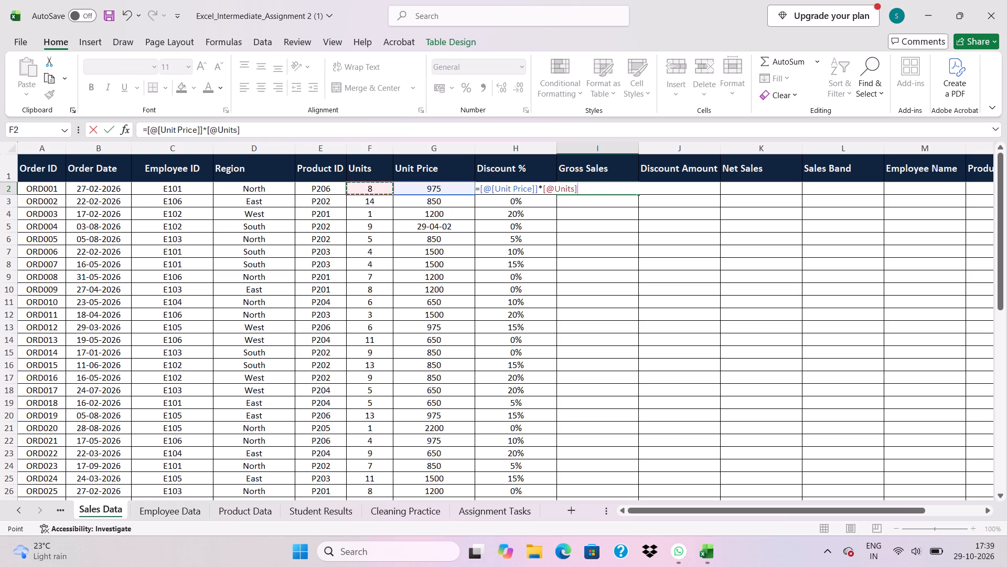
{"action": "key", "text": "Return"}
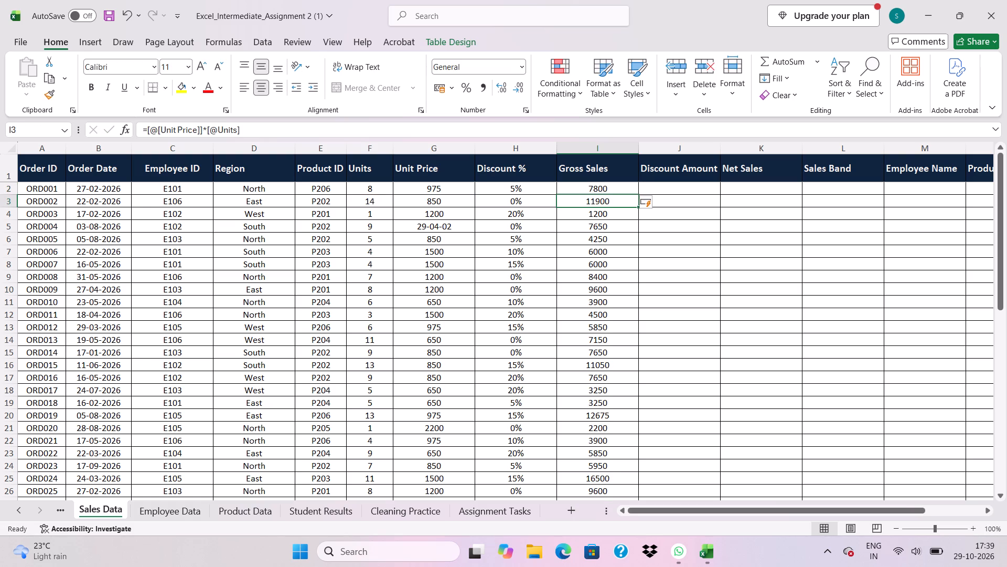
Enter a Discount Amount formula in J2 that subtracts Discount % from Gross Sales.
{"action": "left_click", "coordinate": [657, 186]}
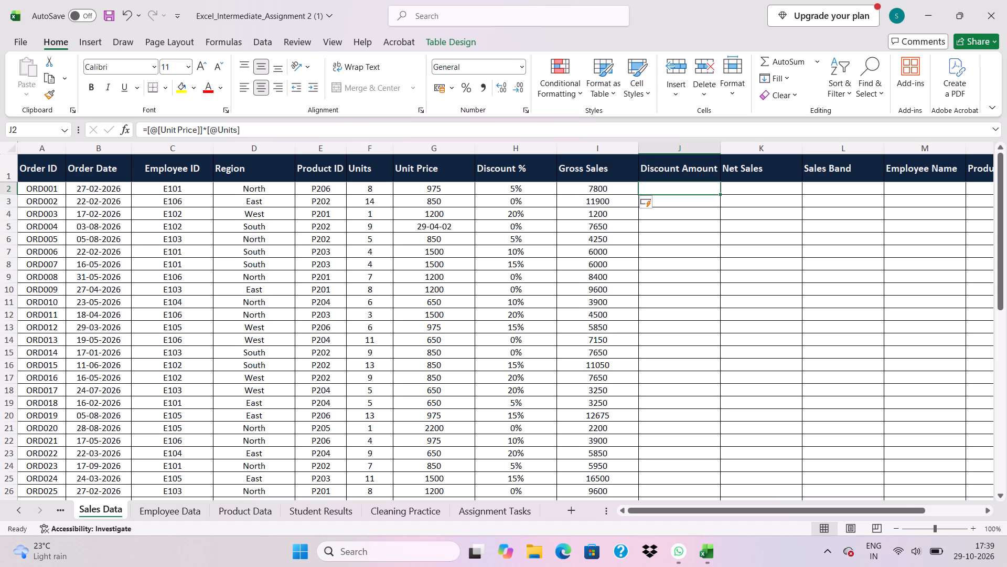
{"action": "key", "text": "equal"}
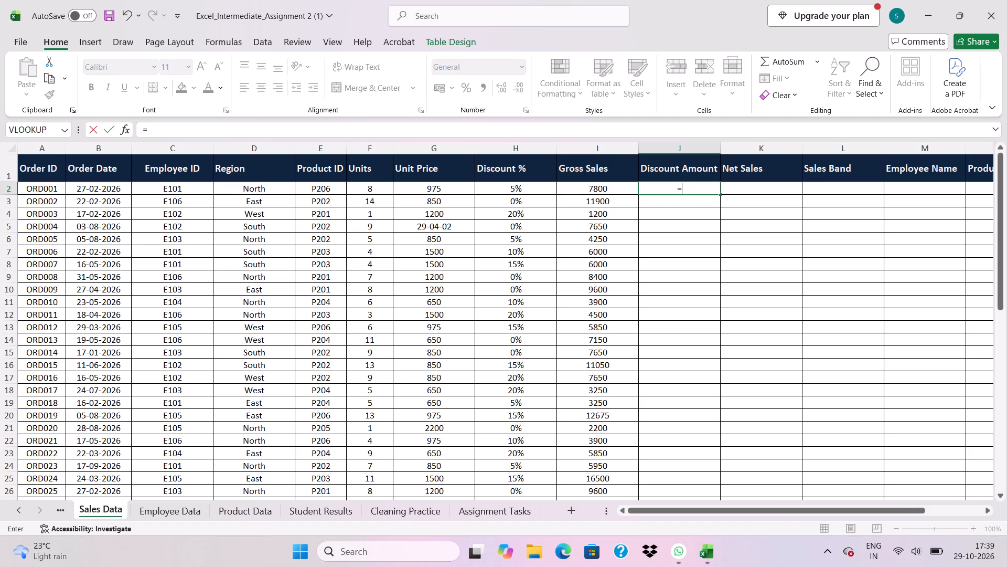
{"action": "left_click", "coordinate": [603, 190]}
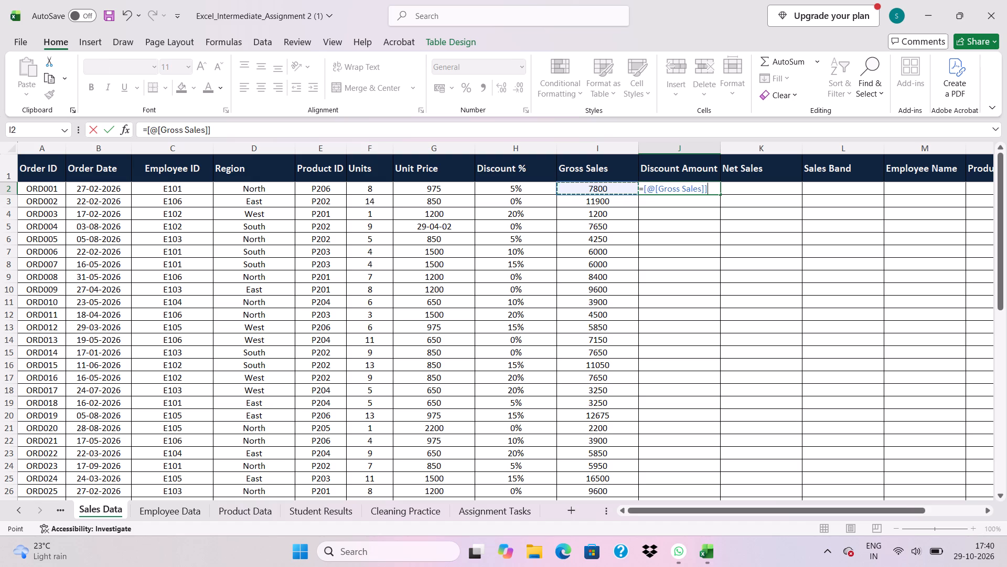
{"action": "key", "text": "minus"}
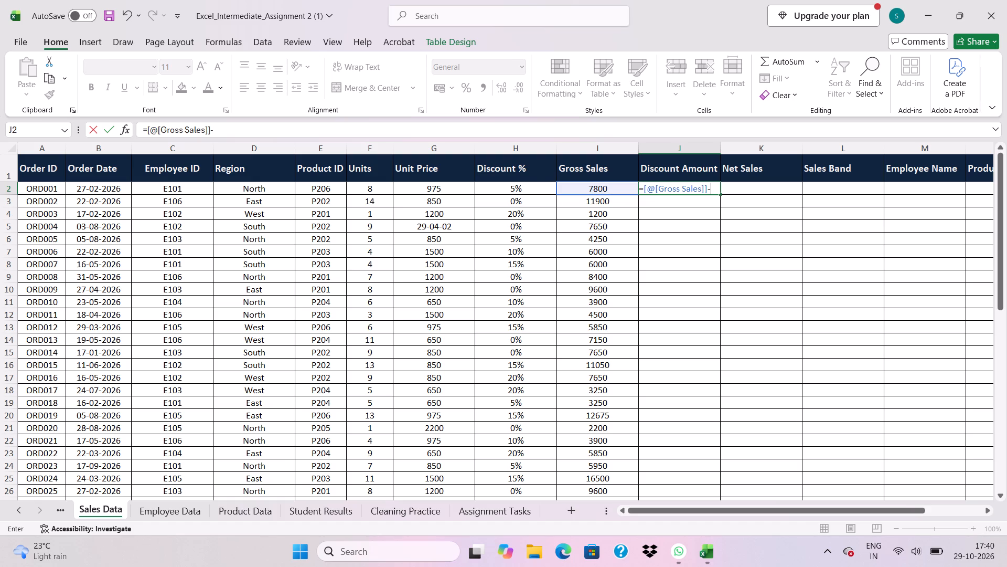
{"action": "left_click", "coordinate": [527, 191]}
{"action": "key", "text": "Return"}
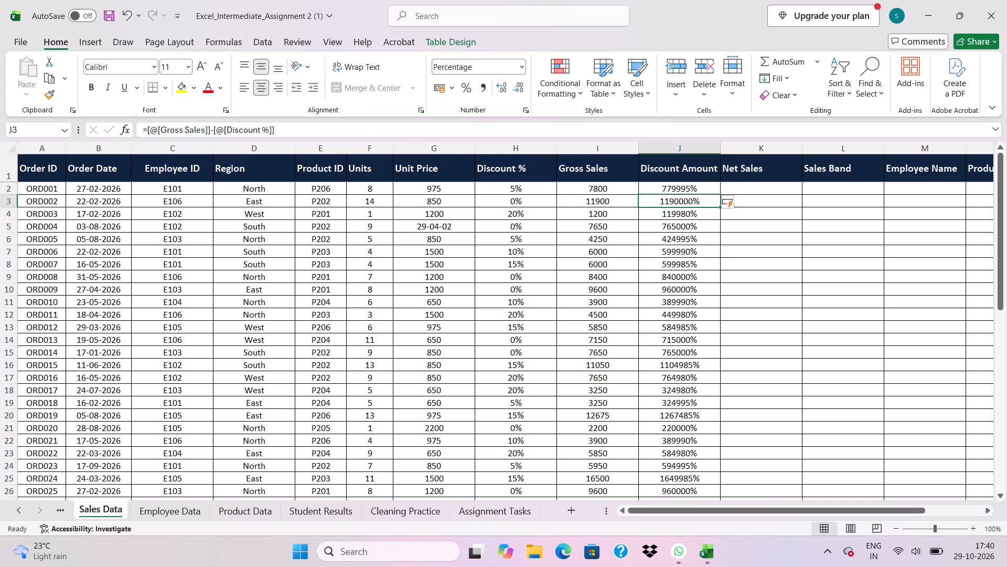
Change J3 and J2 in Discount Amount from percentage to General format, and remove both decimal places from J2.
{"action": "left_click", "coordinate": [522, 66]}
{"action": "left_click", "coordinate": [510, 83]}
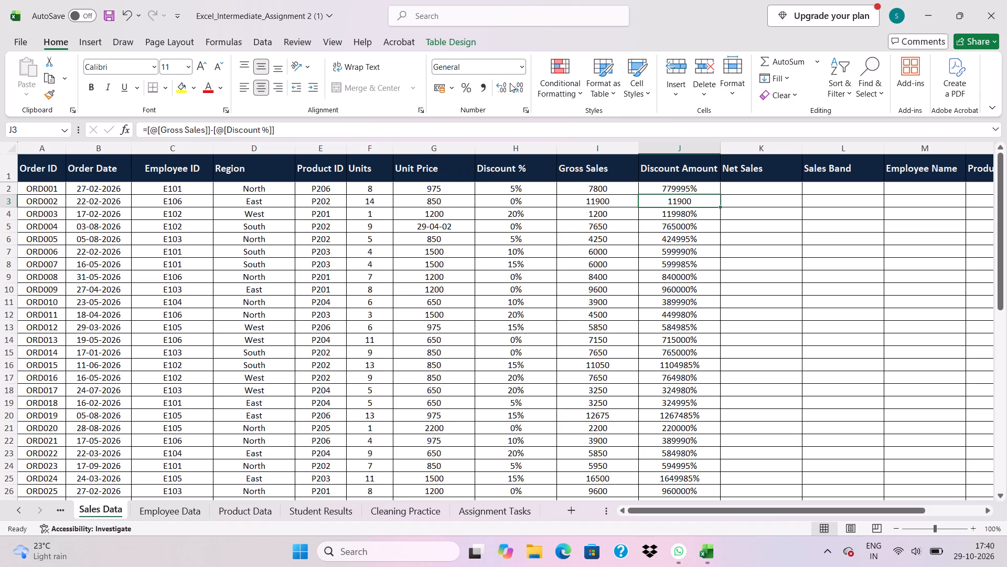
{"action": "left_click", "coordinate": [687, 185]}
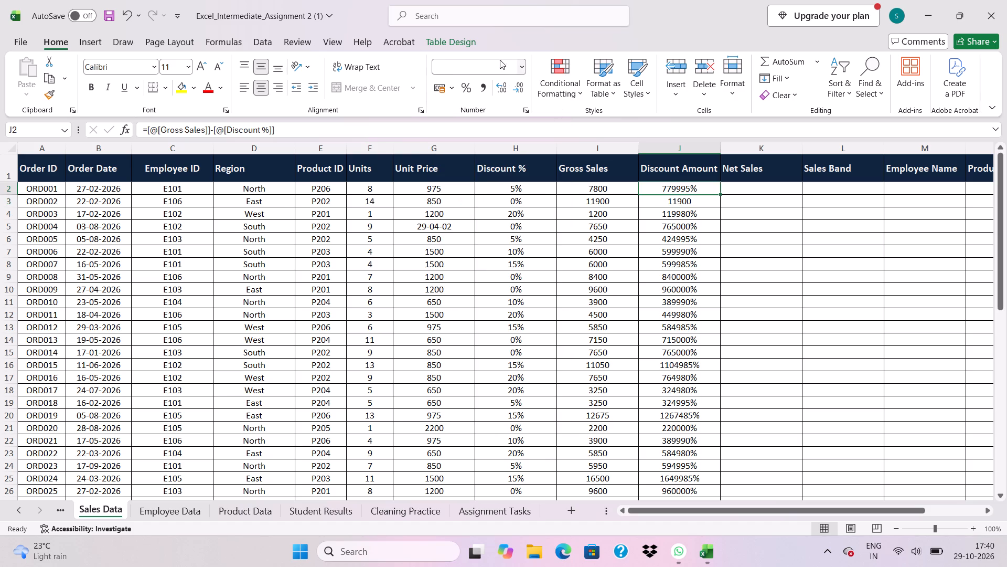
{"action": "left_click", "coordinate": [523, 70]}
{"action": "left_click", "coordinate": [508, 89]}
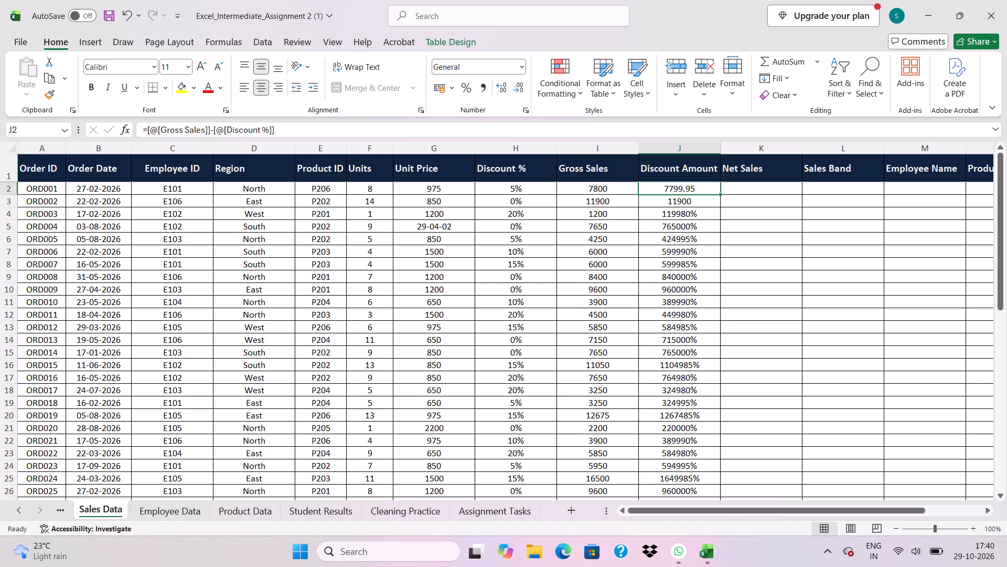
{"action": "left_click", "coordinate": [519, 86]}
{"action": "left_click", "coordinate": [519, 86]}
Replace the Discount Amount formula in J2 with Gross Sales multiplied by Discount %.
{"action": "left_click", "coordinate": [675, 191]}
{"action": "key", "text": "BackSpace"}
{"action": "key", "text": "BackSpace"}
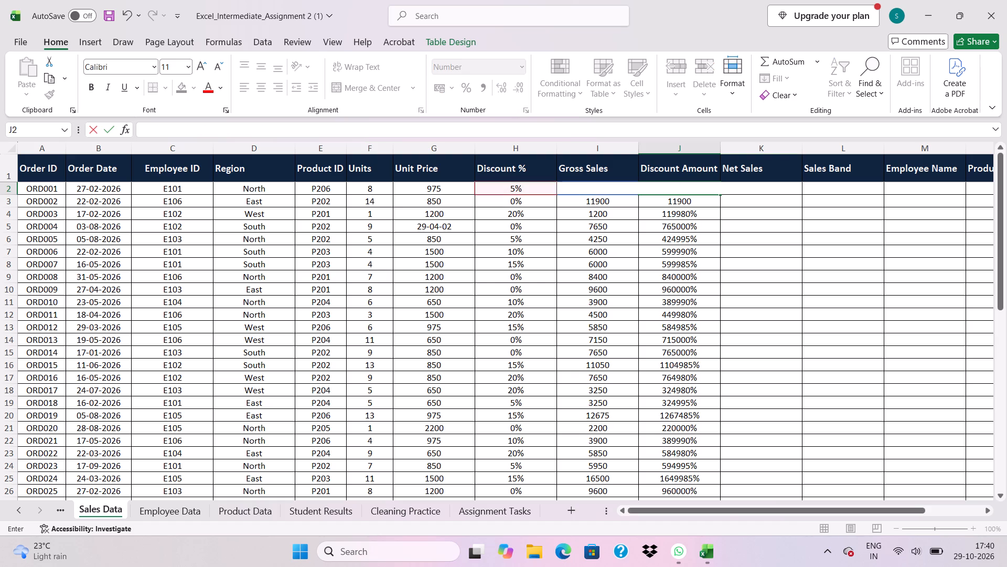
{"action": "left_click", "coordinate": [689, 202]}
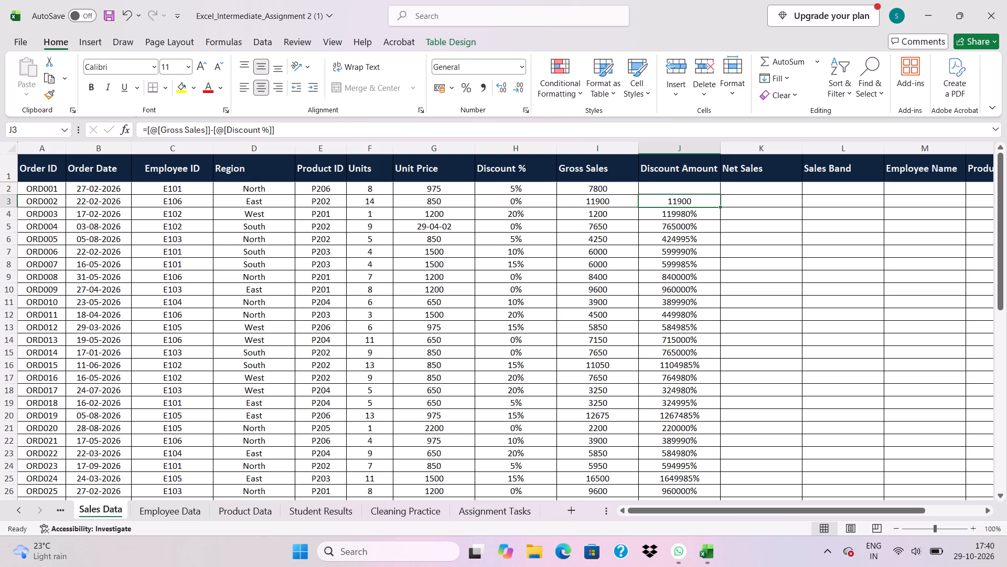
{"action": "left_click", "coordinate": [684, 191]}
{"action": "key", "text": "equal"}
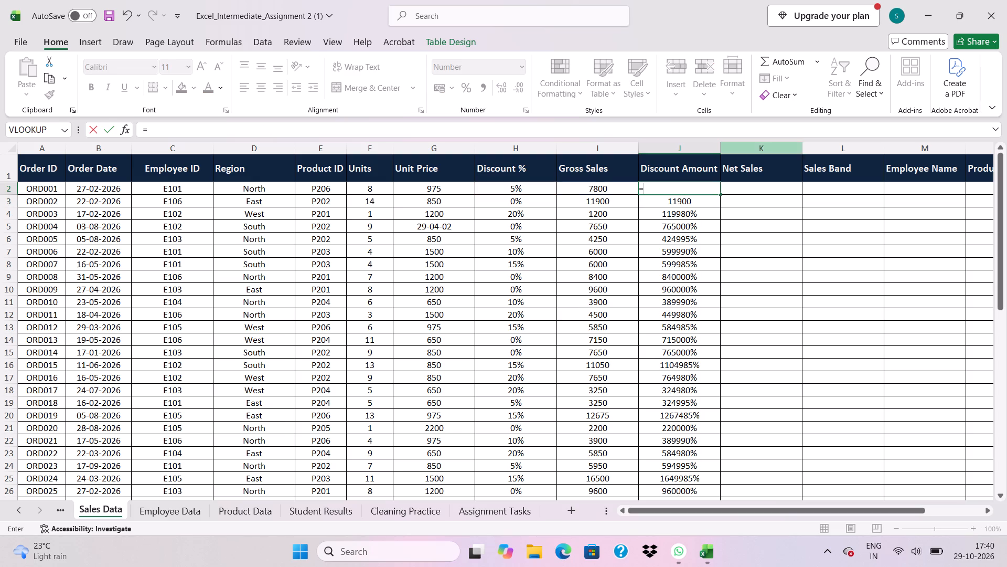
{"action": "left_click", "coordinate": [602, 190]}
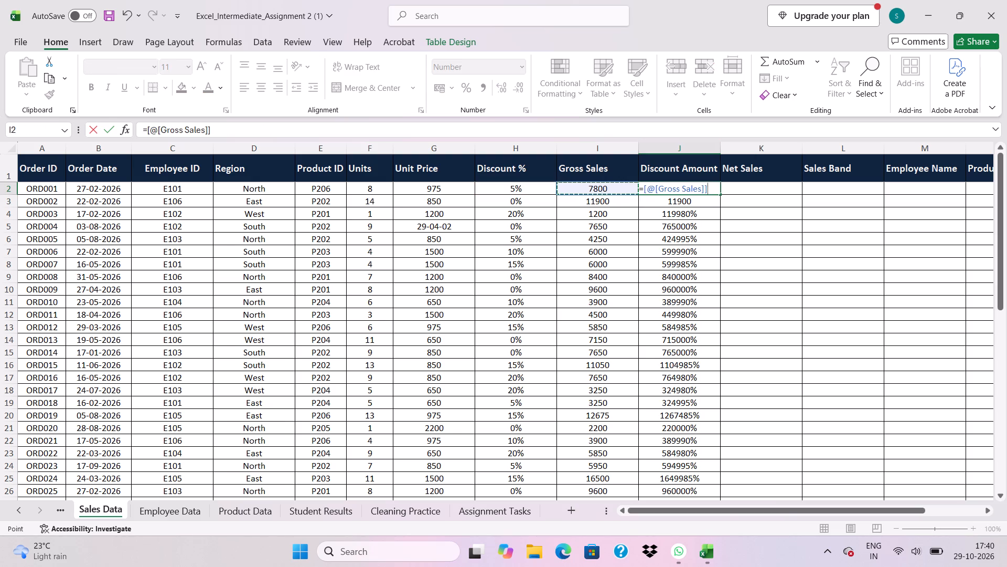
{"action": "key", "text": "asterisk"}
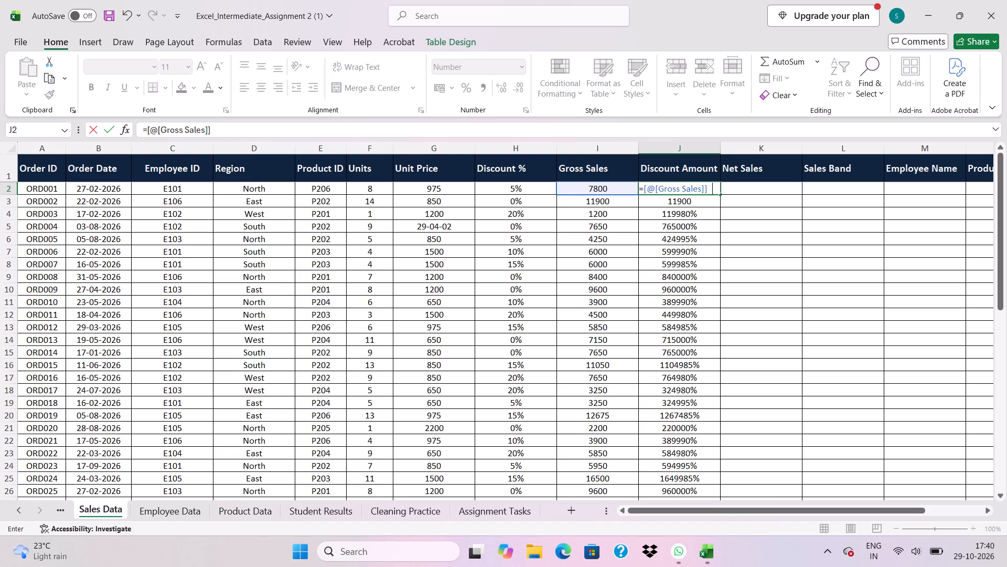
{"action": "left_click", "coordinate": [526, 190]}
{"action": "key", "text": "Return"}
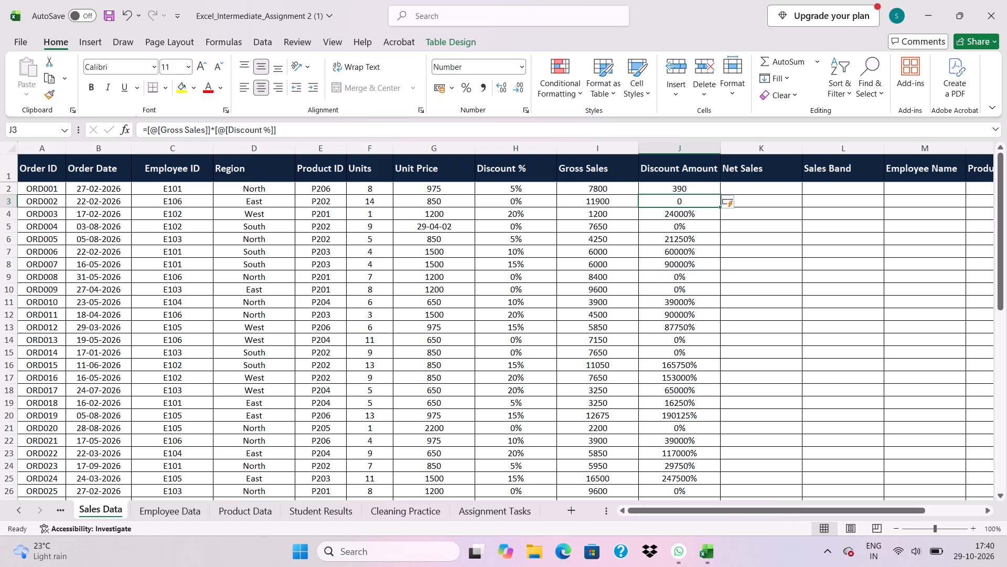
Fill J2 down the whole Discount Amount column so every row takes its formula and whole-number format.
{"action": "left_click", "coordinate": [691, 183]}
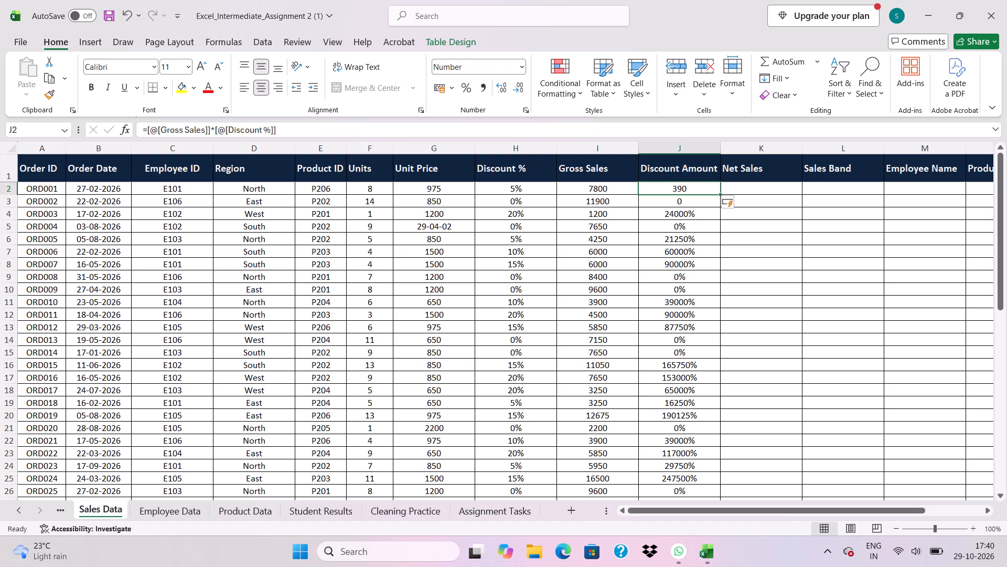
{"action": "double_click", "coordinate": [720, 194]}
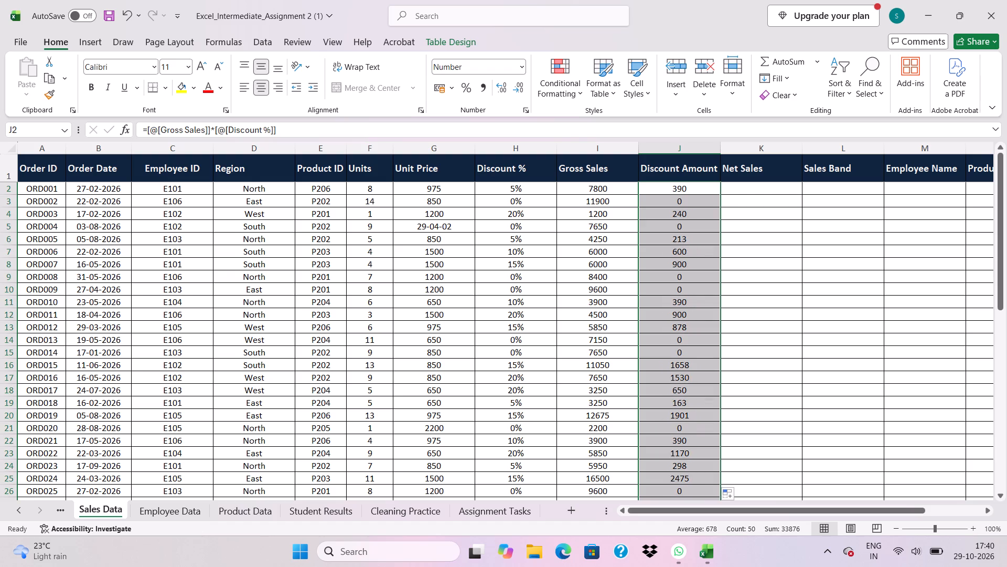
{"action": "left_click", "coordinate": [695, 186]}
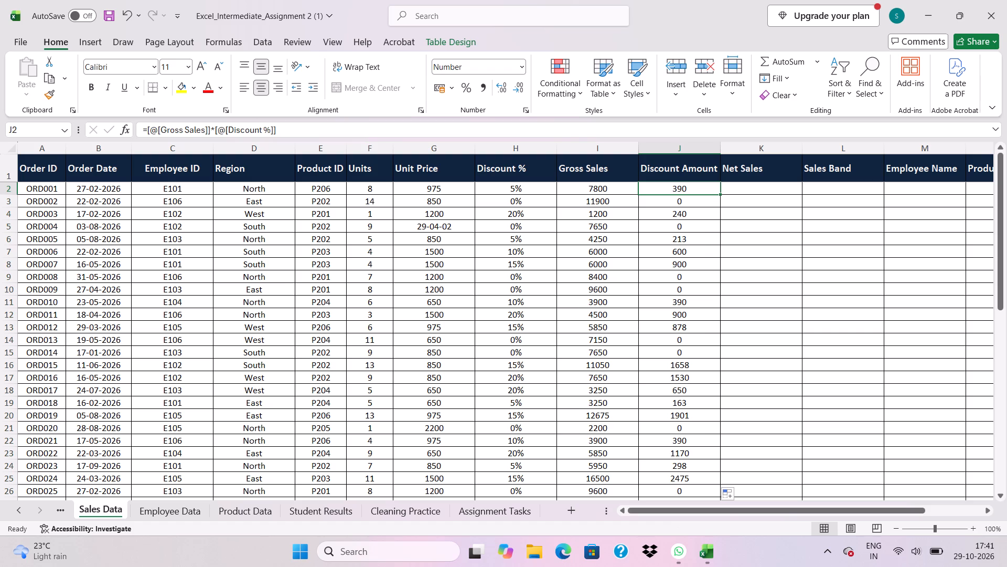
Enter a Net Sales formula in K2 that adds Discount Amount to Gross Sales, and check it against the neighbouring cells.
{"action": "left_click", "coordinate": [756, 190]}
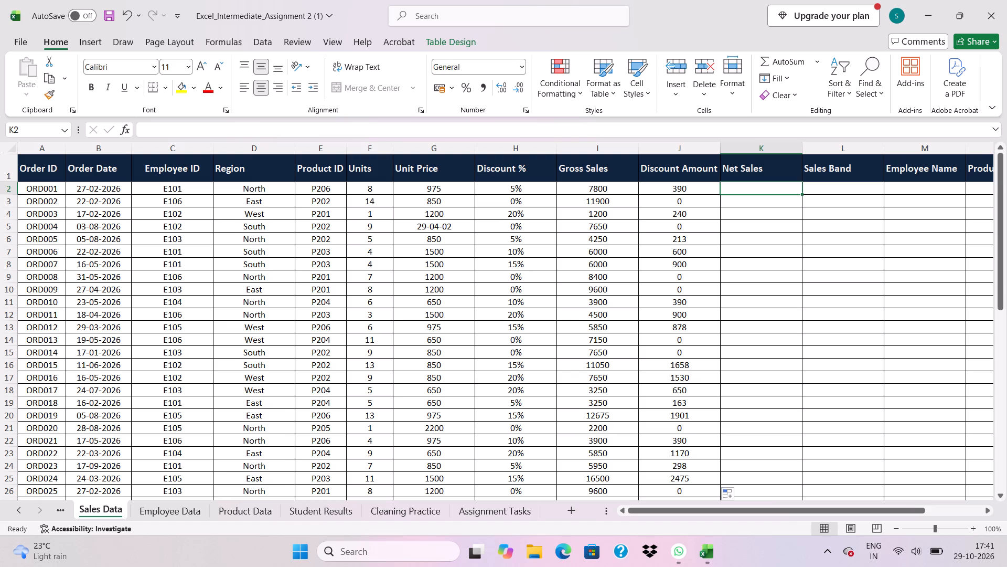
{"action": "key", "text": "equal"}
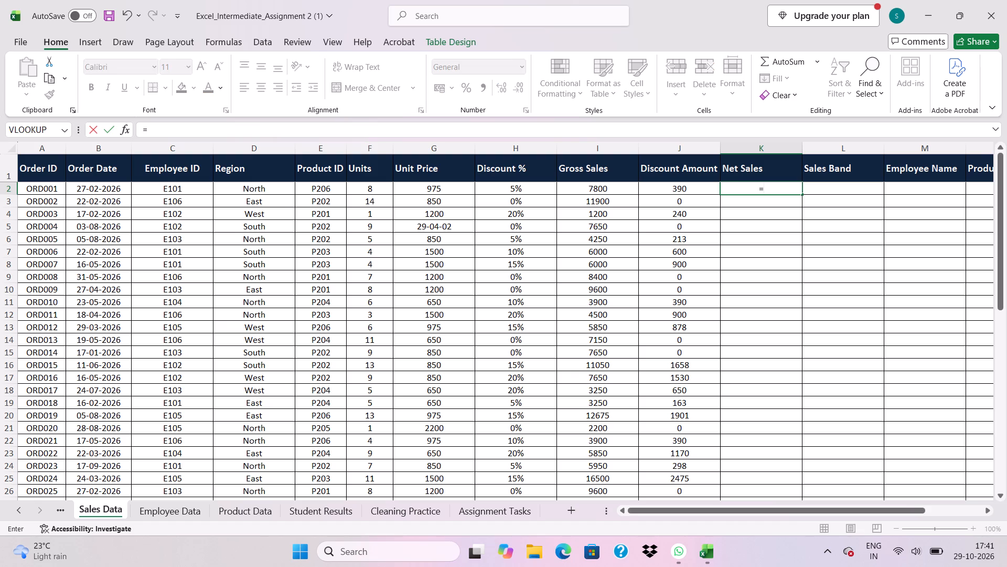
{"action": "left_click", "coordinate": [616, 189]}
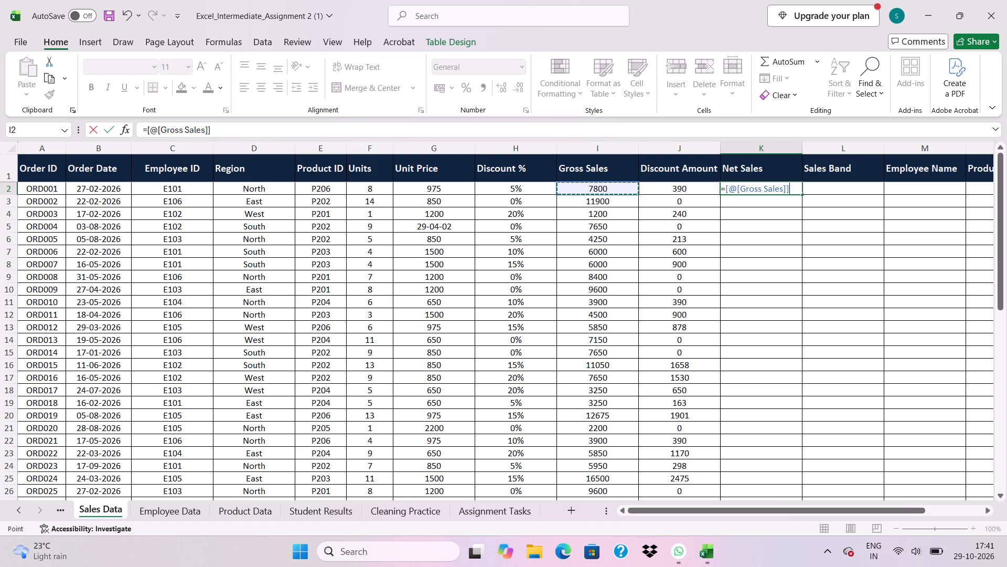
{"action": "key", "text": "plus"}
{"action": "left_click", "coordinate": [659, 187]}
{"action": "key", "text": "Return"}
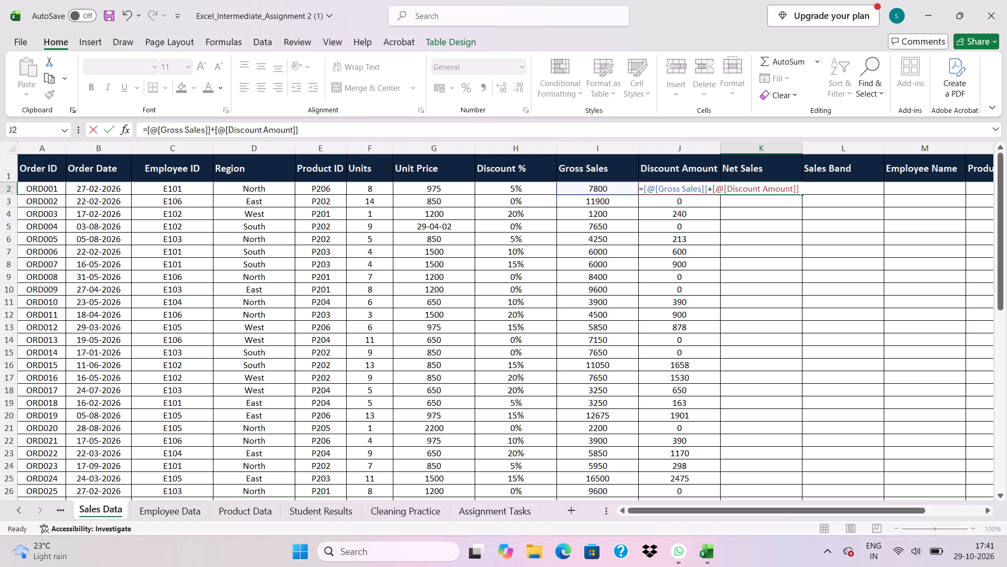
{"action": "left_click", "coordinate": [781, 185]}
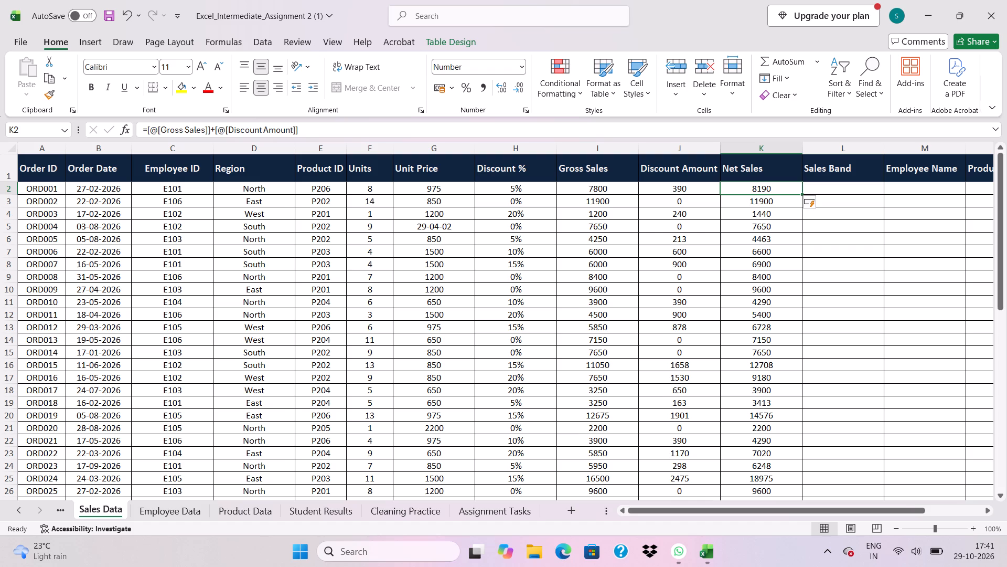
{"action": "left_click", "coordinate": [831, 188]}
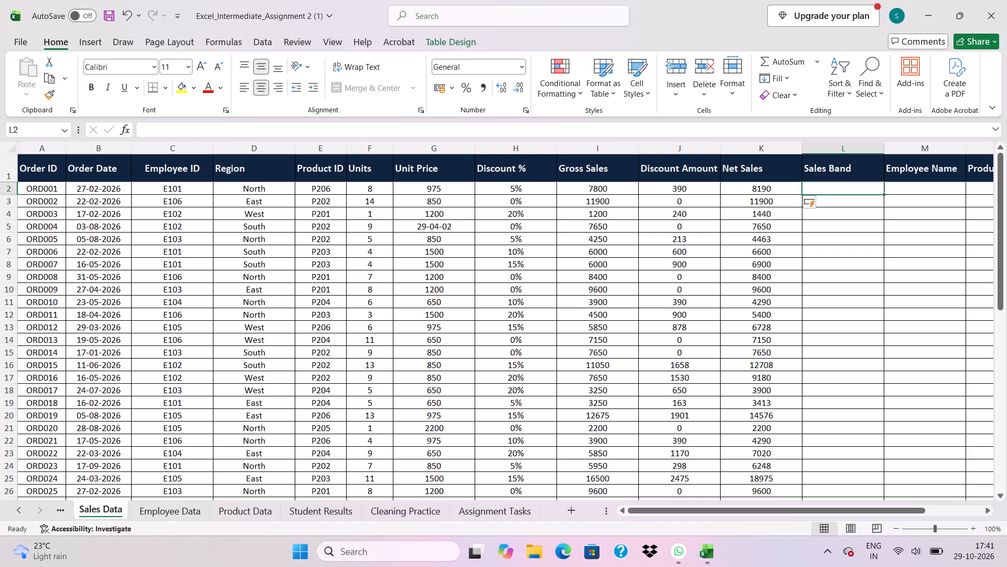
{"action": "left_click", "coordinate": [703, 188]}
{"action": "left_click", "coordinate": [781, 183]}
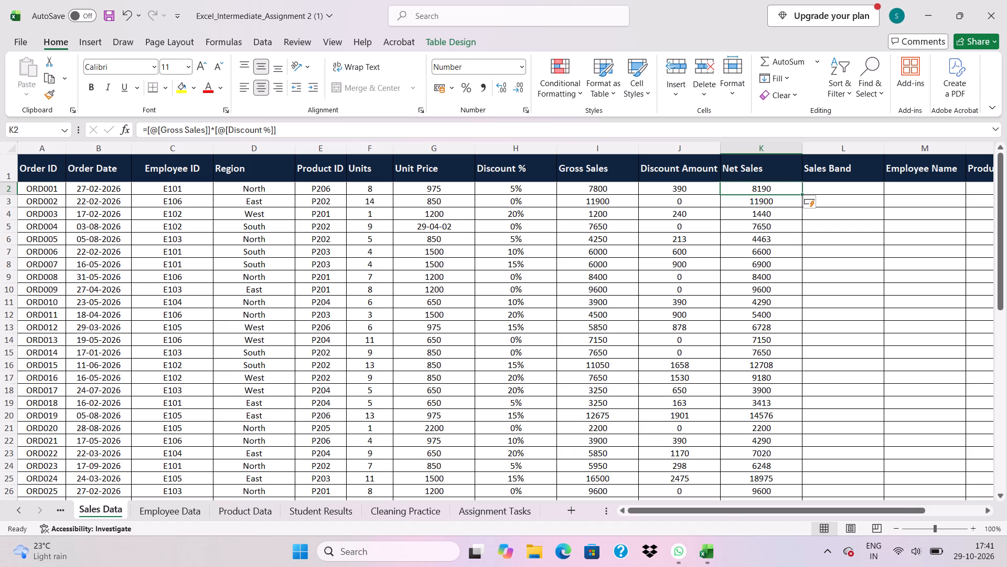
Replace the Net Sales formula in K2 with Gross Sales minus Discount Amount.
{"action": "key", "text": "BackSpace"}
{"action": "key", "text": "BackSpace"}
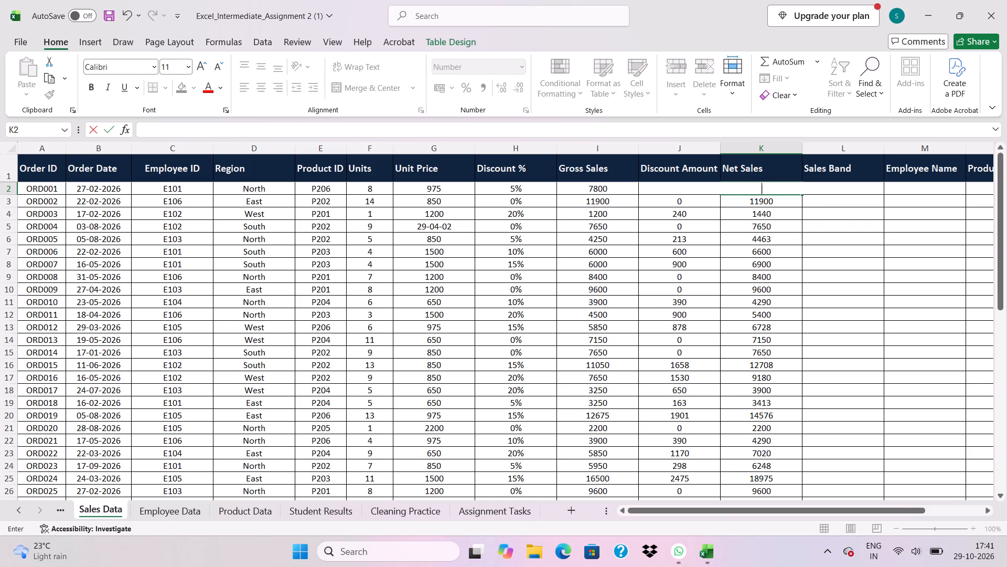
{"action": "left_click", "coordinate": [774, 207]}
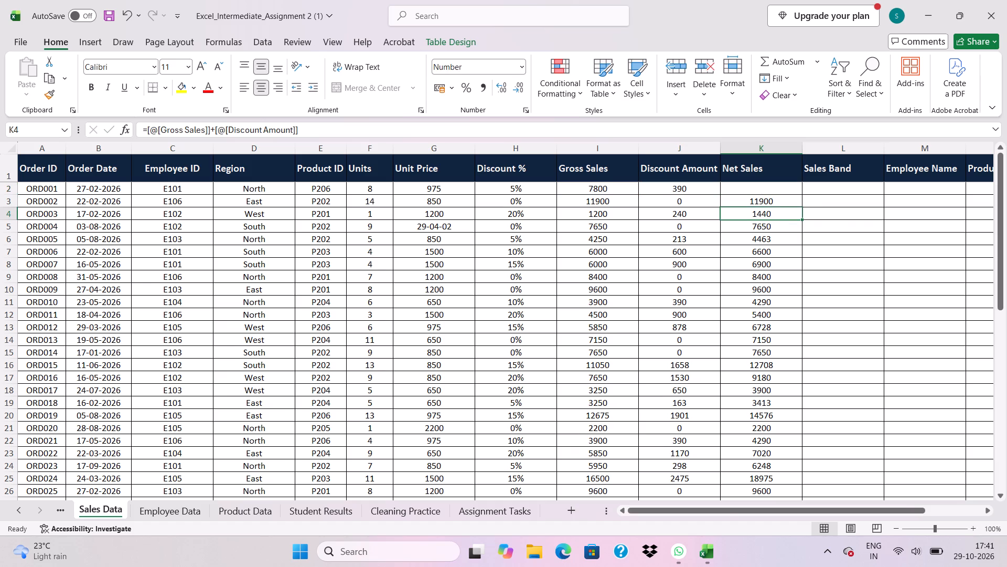
{"action": "left_click", "coordinate": [759, 190]}
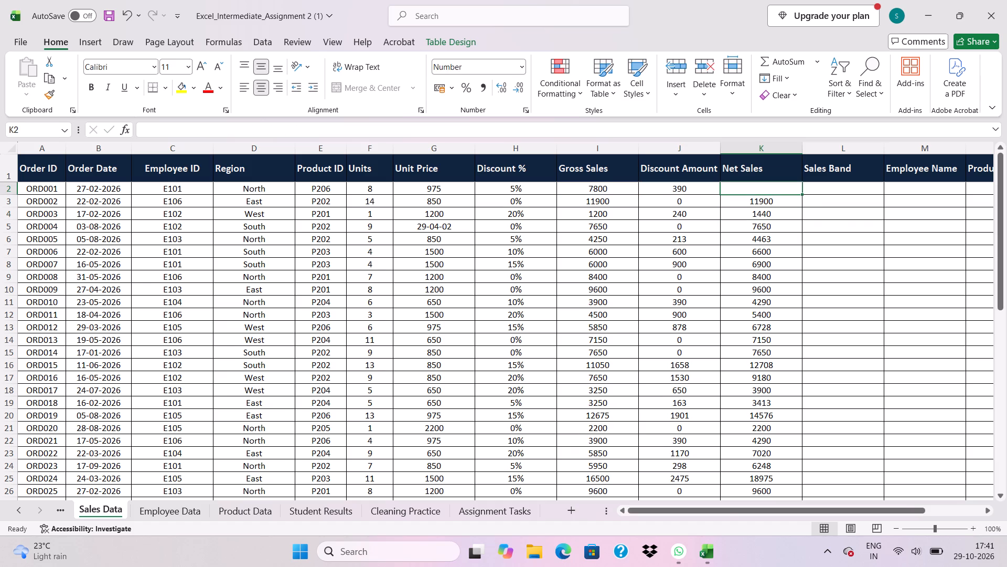
{"action": "key", "text": "BackSpace"}
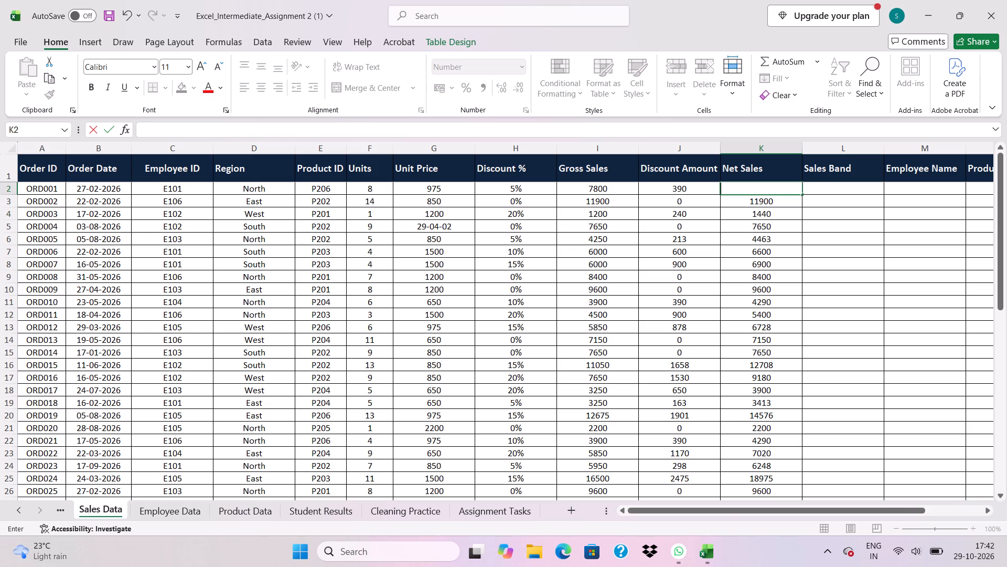
{"action": "key", "text": "equal"}
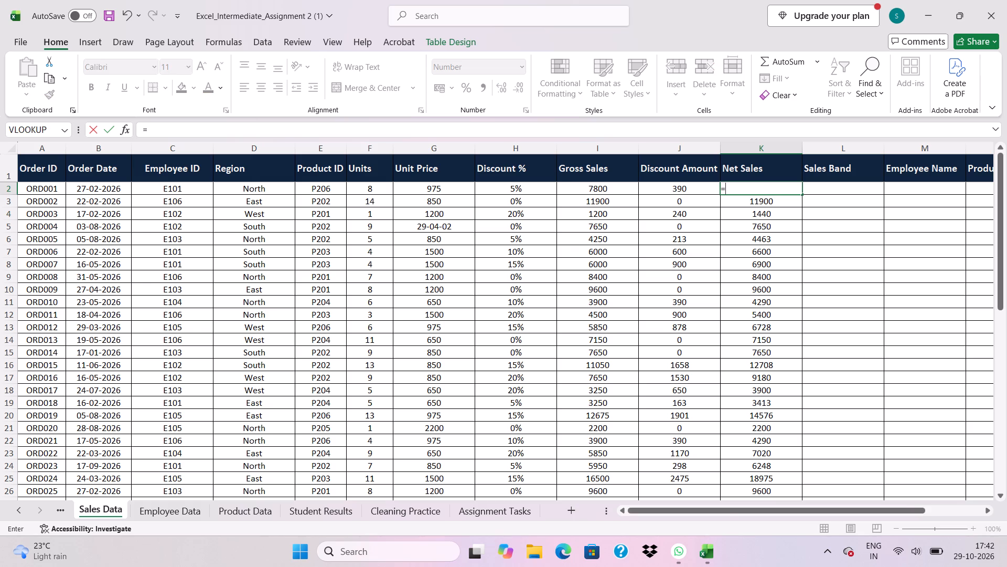
{"action": "left_click", "coordinate": [612, 188]}
{"action": "key", "text": "minus"}
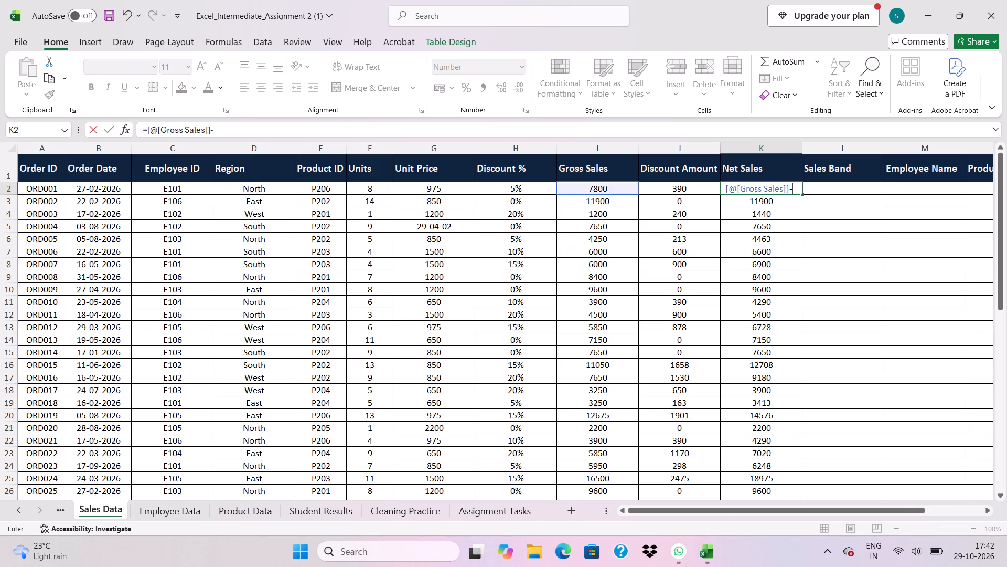
{"action": "left_click", "coordinate": [656, 190]}
{"action": "key", "text": "Return"}
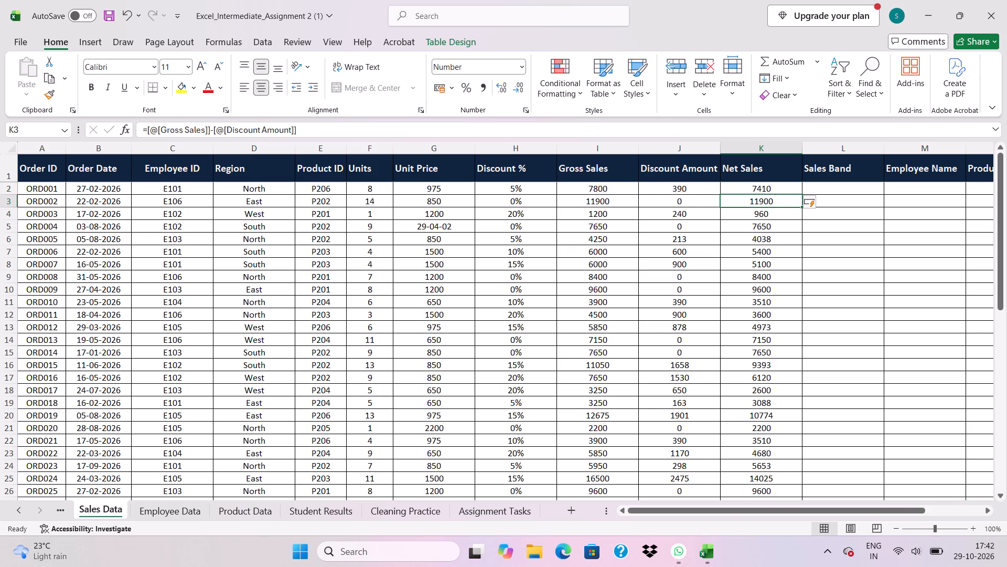
Fill the K2 formula down the whole Net Sales column, and finish with the first Sales Band cell, L2, selected.
{"action": "left_click_drag", "start_coordinate": [786, 189], "coordinate": [800, 192]}
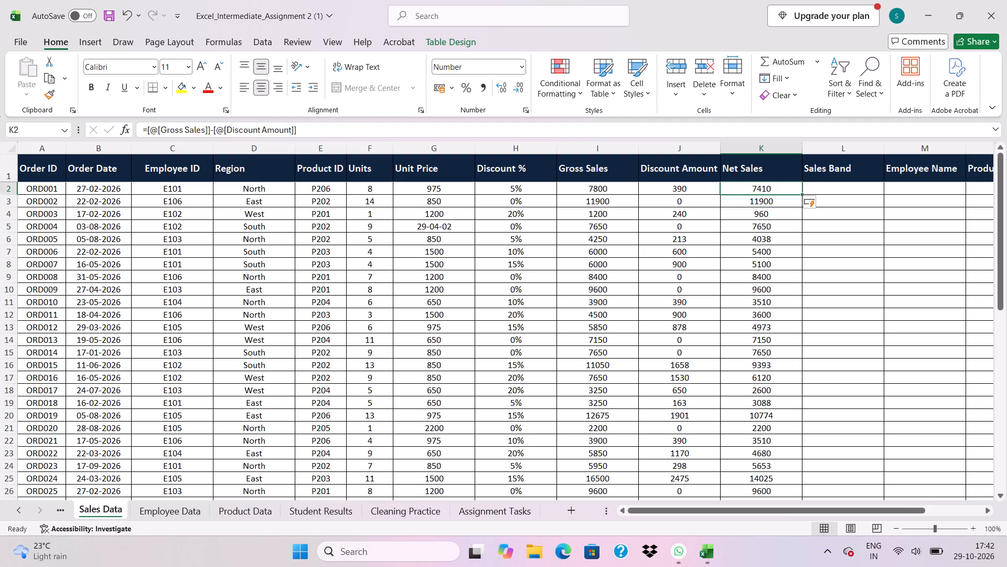
{"action": "double_click", "coordinate": [800, 192]}
{"action": "left_click", "coordinate": [817, 191]}
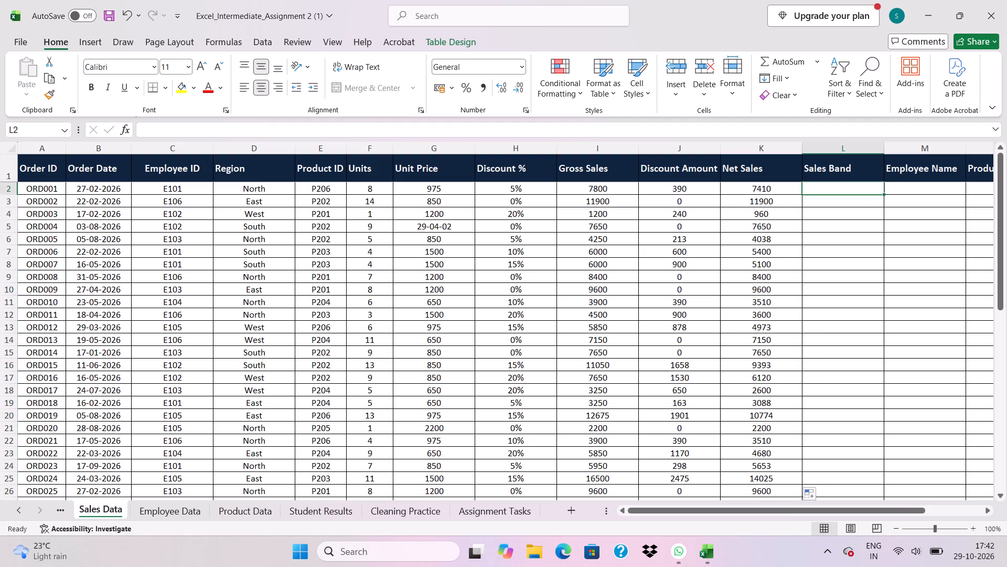
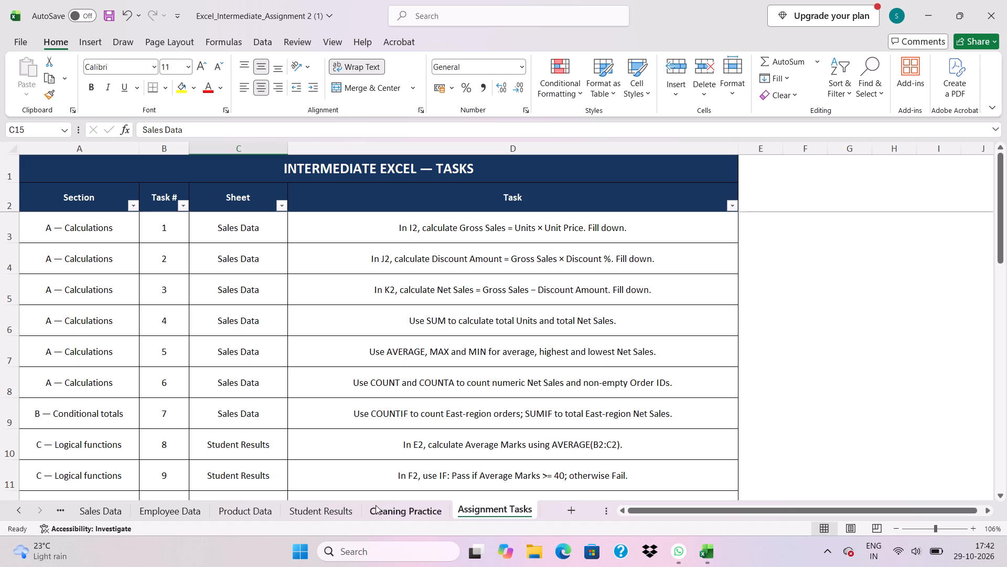
On the Sales Data sheet, auto-fit the width of the Discount Amount column.
{"action": "left_click", "coordinate": [116, 508]}
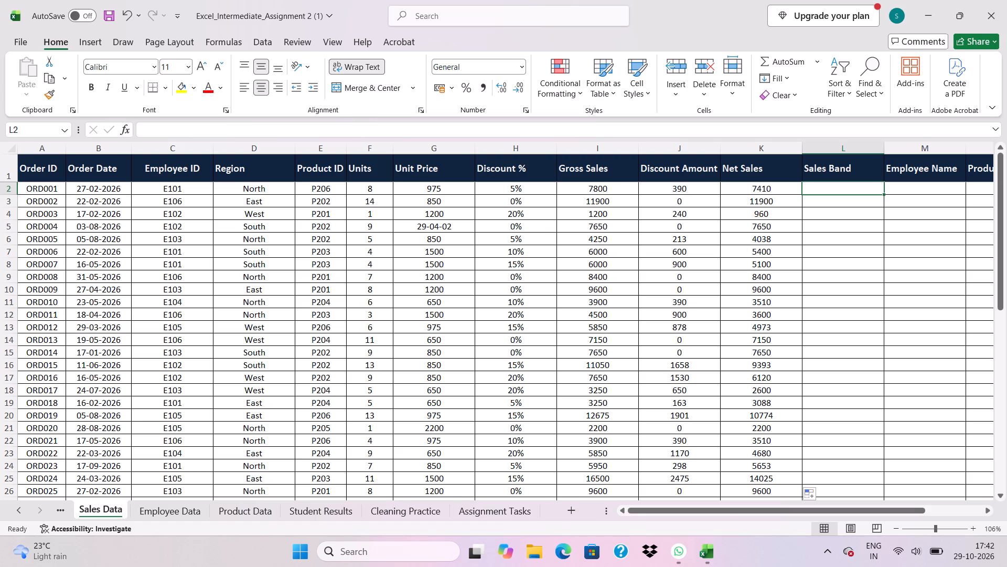
{"action": "double_click", "coordinate": [720, 151]}
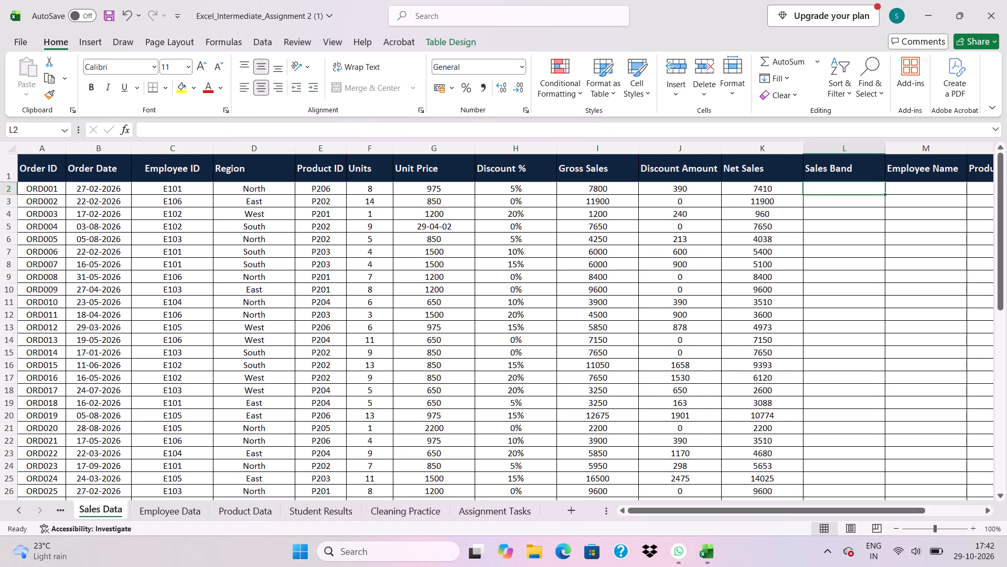
Read through the Assignment Tasks list down to the Challenge task that defines the Sales Band rules for L2.
{"action": "left_click", "coordinate": [475, 508]}
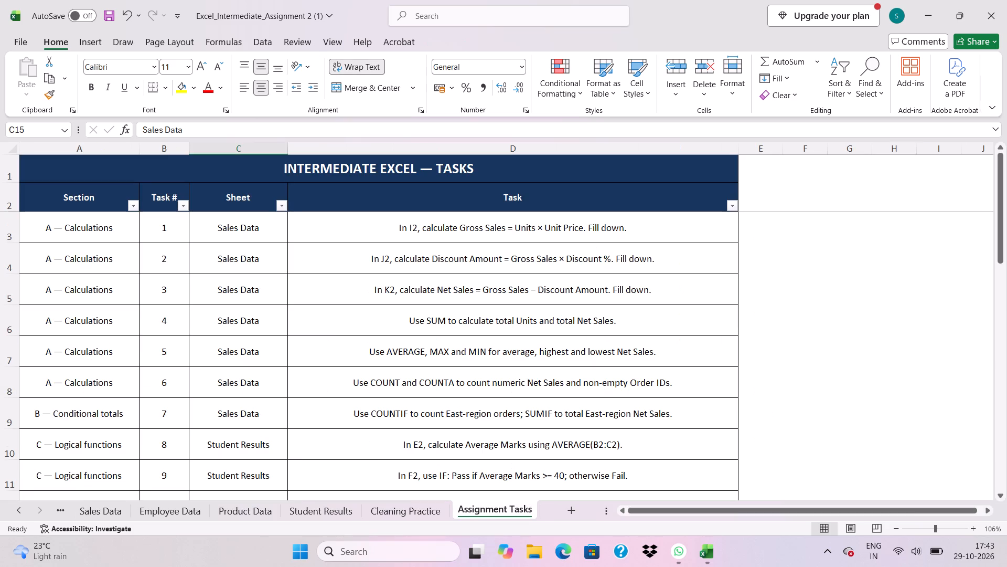
{"action": "scroll", "coordinate": [389, 365], "scroll_direction": "down", "scroll_amount": 1}
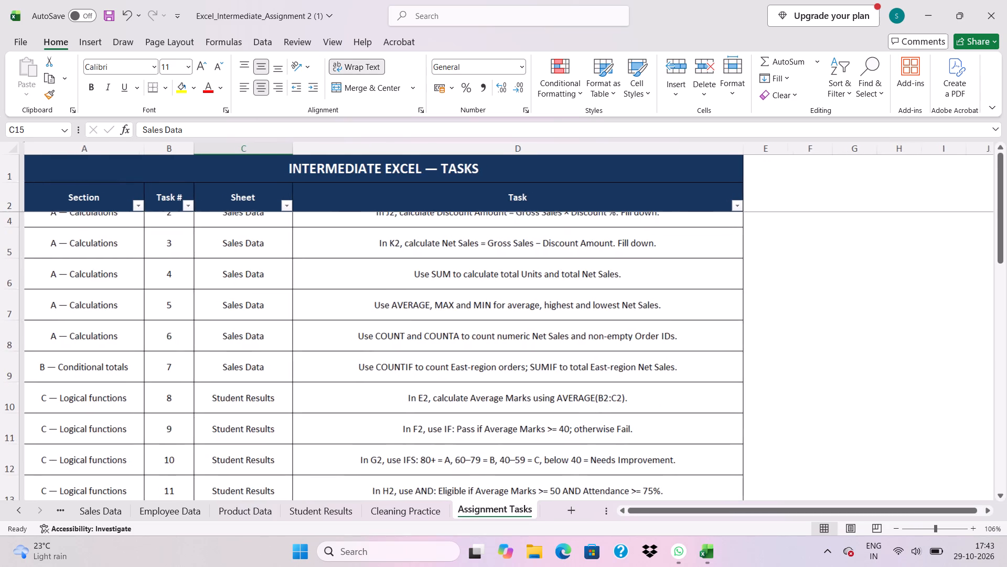
{"action": "scroll", "coordinate": [405, 340], "scroll_direction": "up", "scroll_amount": 1}
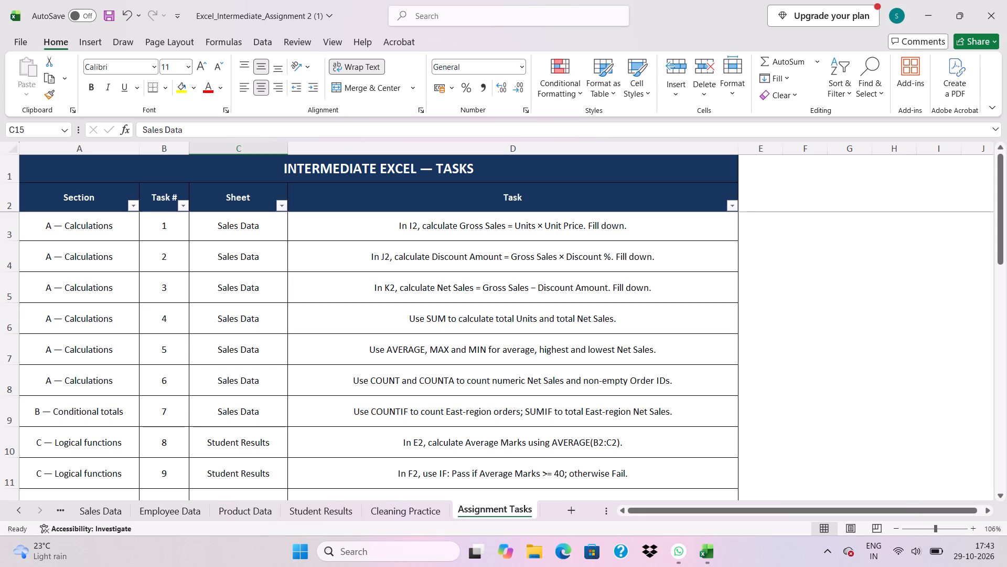
{"action": "scroll", "coordinate": [468, 423], "scroll_direction": "down", "scroll_amount": 1}
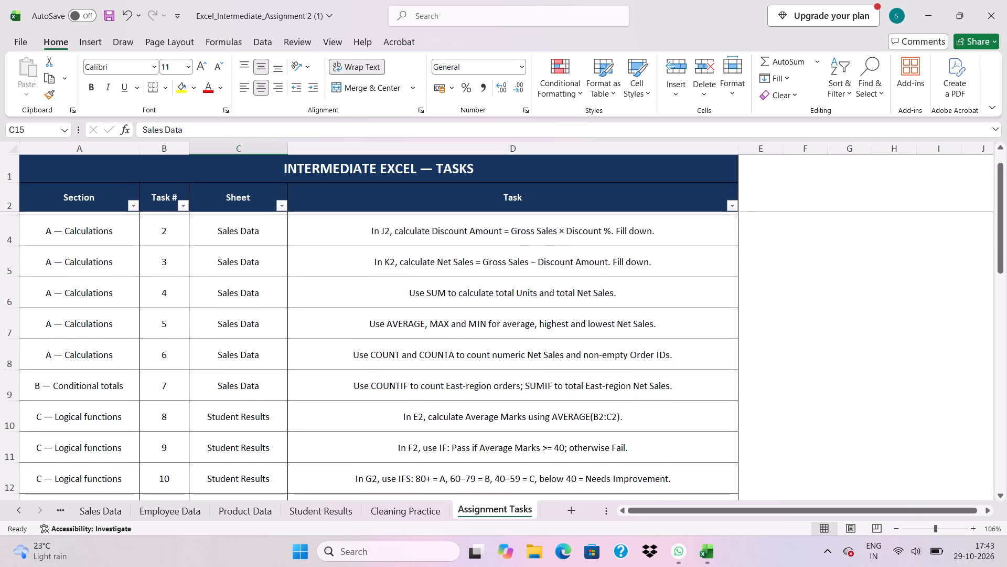
{"action": "scroll", "coordinate": [468, 423], "scroll_direction": "down", "scroll_amount": 2}
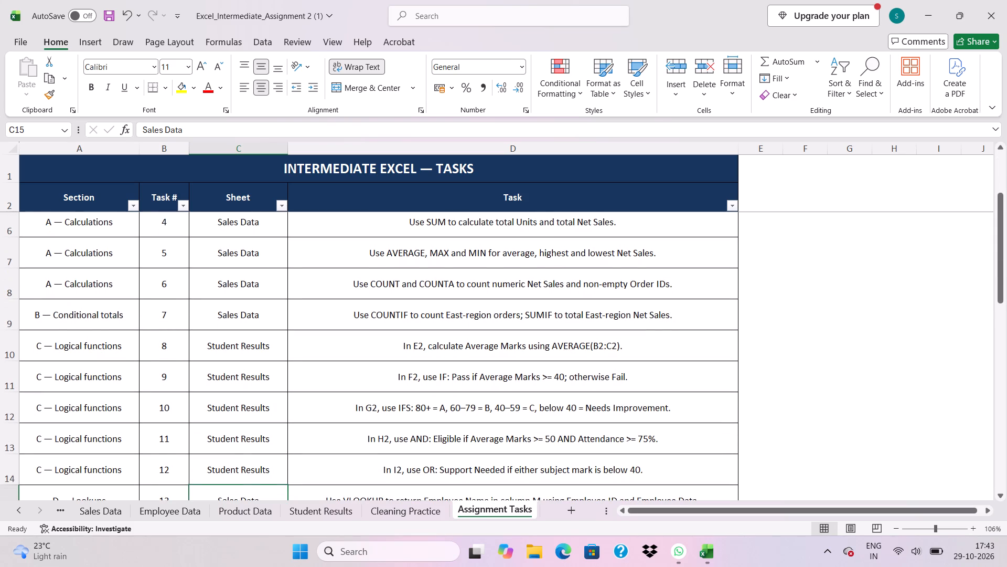
{"action": "scroll", "coordinate": [468, 423], "scroll_direction": "down", "scroll_amount": 5}
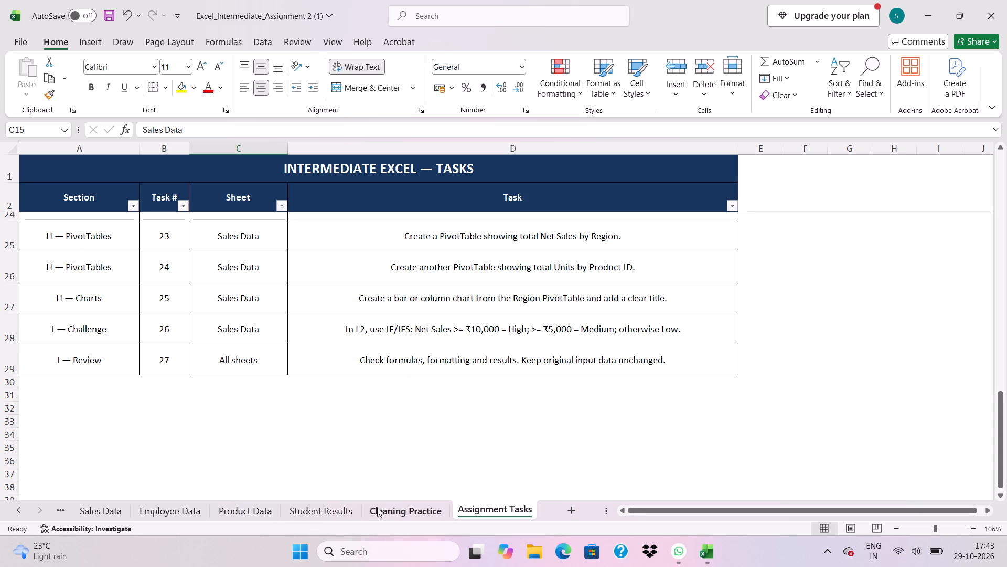
In L2 of Sales Data, begin an IFS formula that returns "high" when Net Sales is >=10000.
{"action": "left_click", "coordinate": [111, 510]}
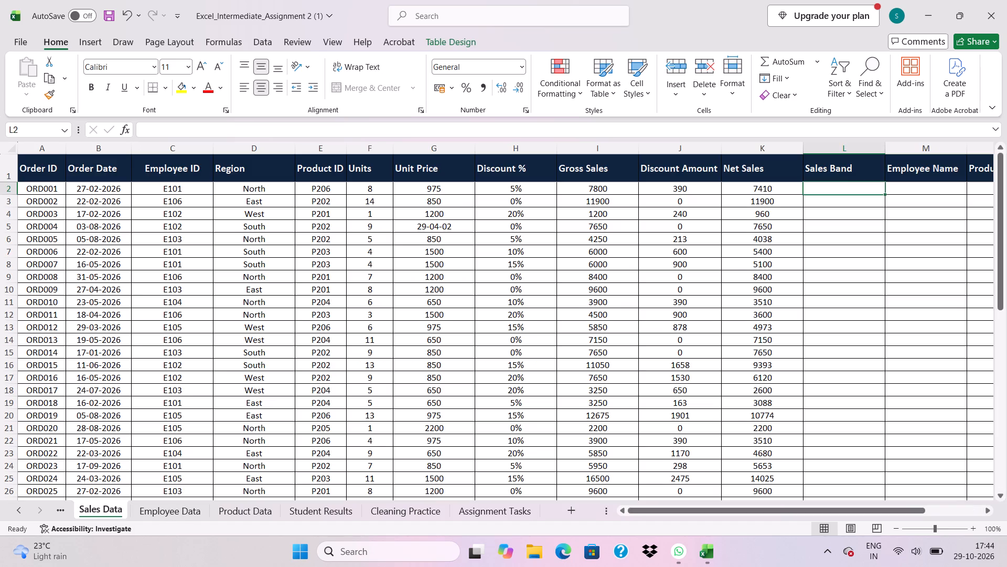
{"action": "left_click", "coordinate": [840, 192]}
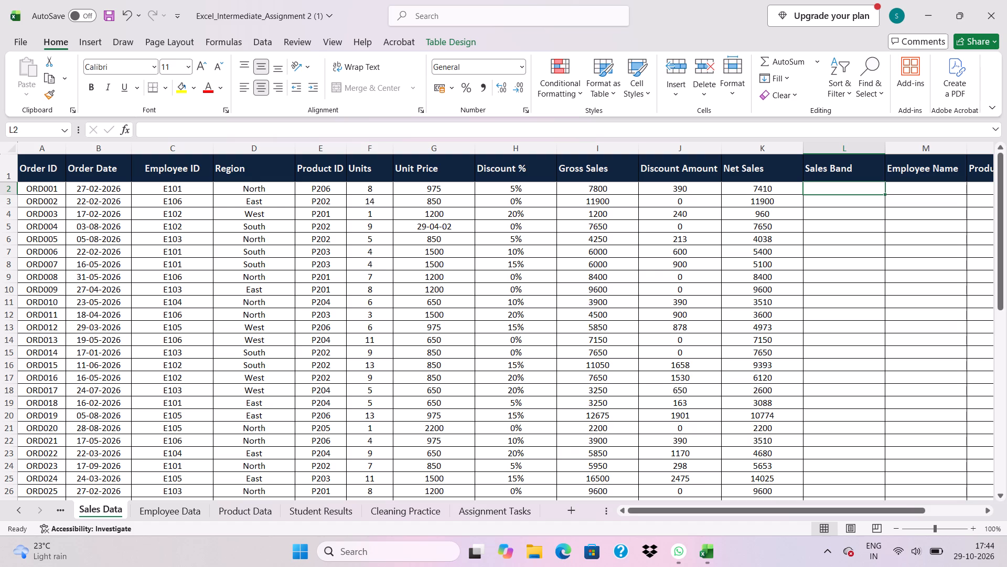
{"action": "key", "text": "equal"}
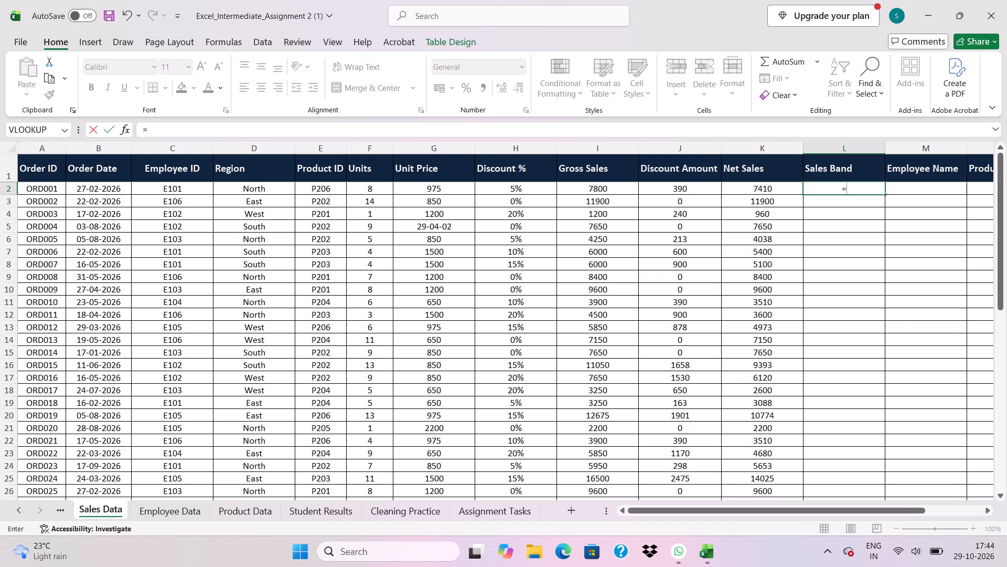
{"action": "type", "text": "ifs("}
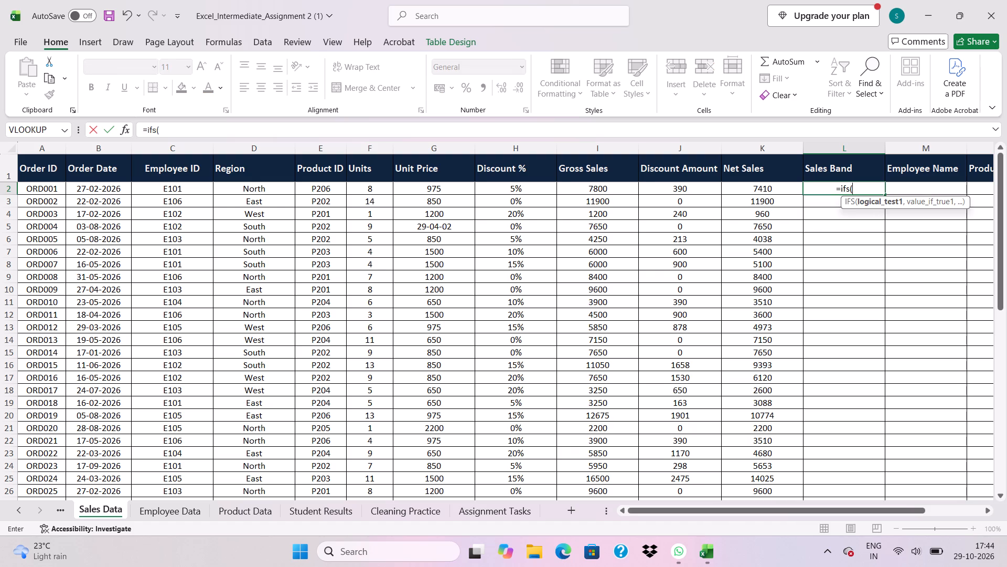
{"action": "left_click", "coordinate": [763, 185]}
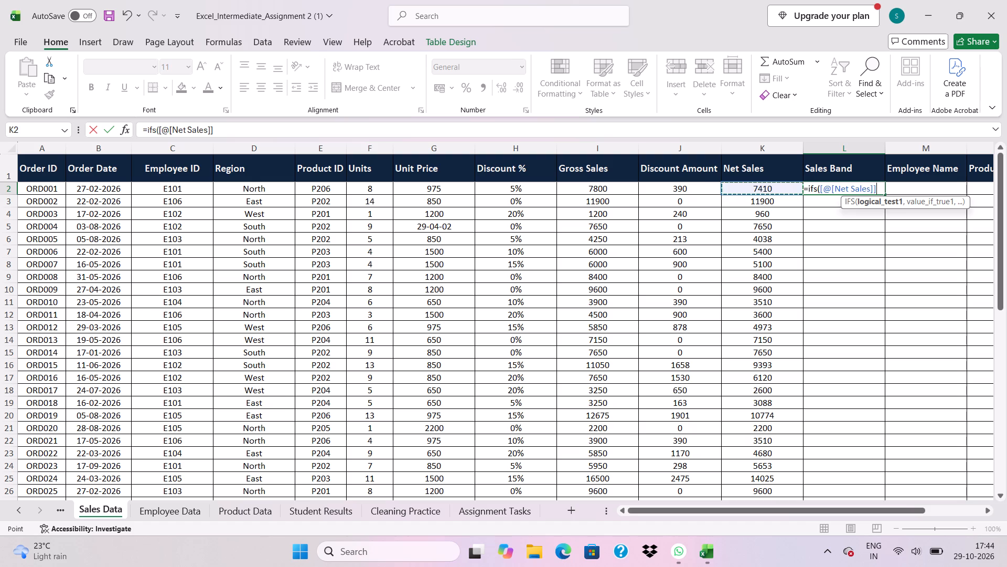
{"action": "type", "text": ">="}
{"action": "key", "text": "End"}
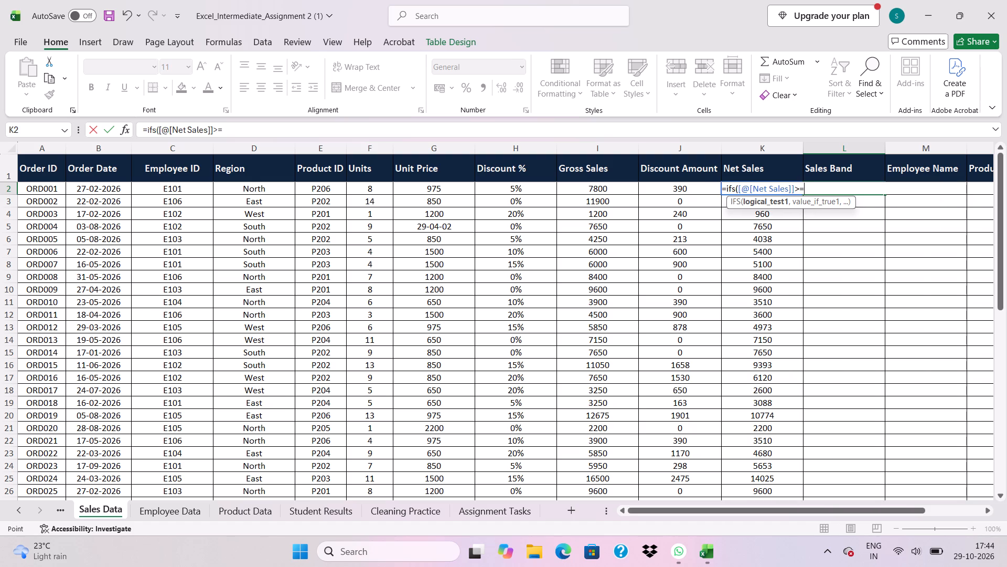
{"action": "key", "text": "Insert"}
{"action": "key", "text": "Insert"}
{"action": "key", "text": "Insert"}
{"action": "type", "text": "1000"}
{"action": "key", "text": "0"}
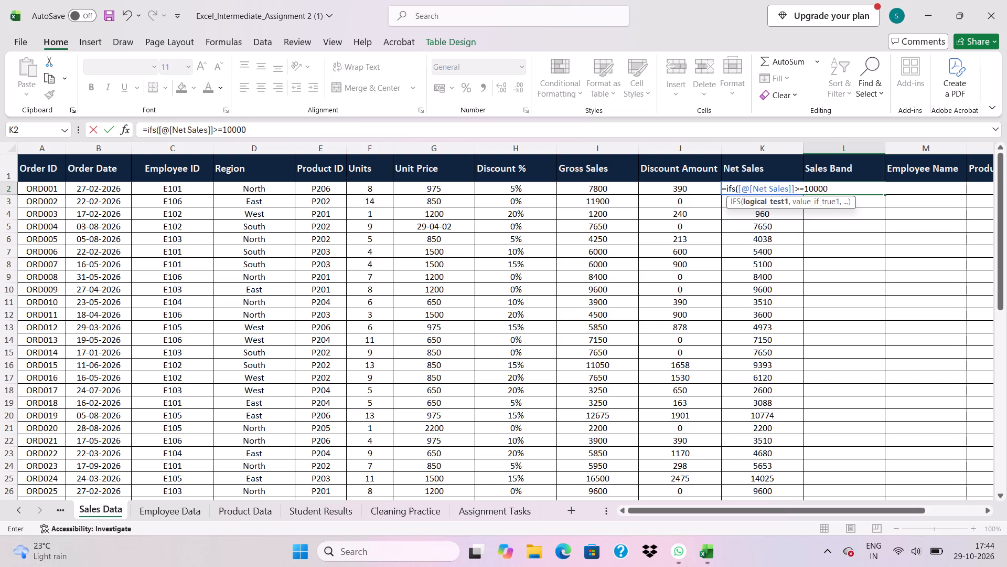
{"action": "key", "text": "comma"}
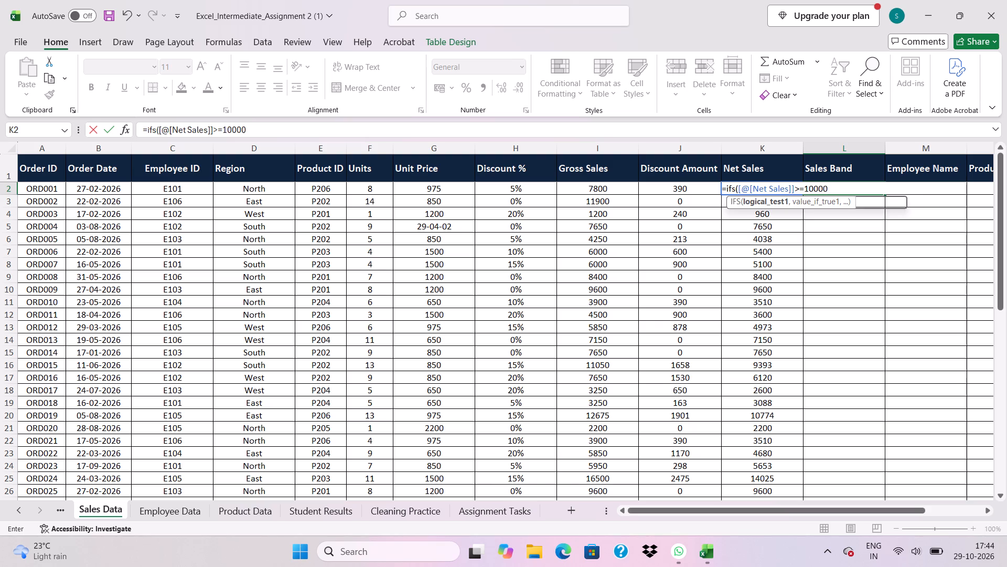
{"action": "type", "text": "\"hig"}
{"action": "key", "text": "h"}
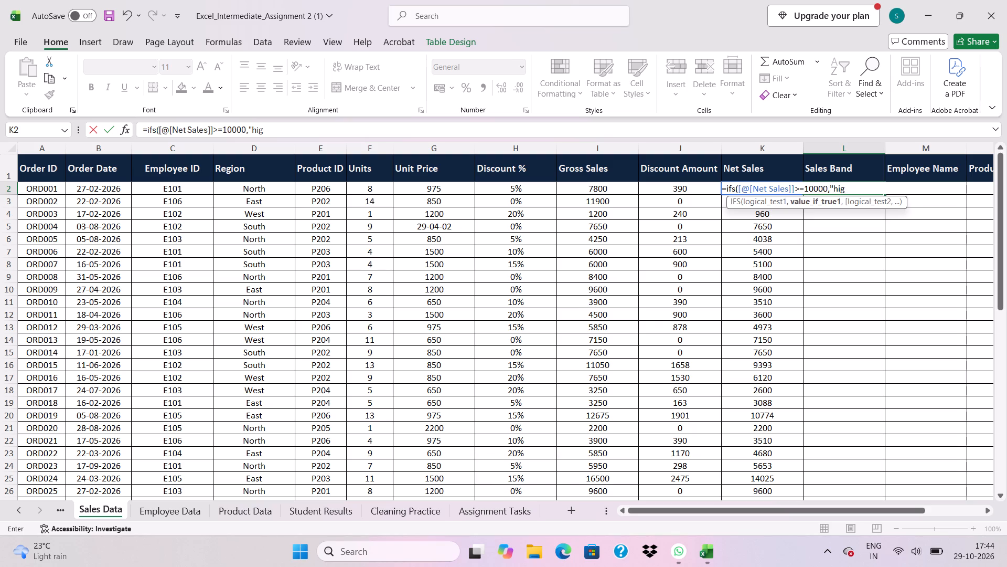
{"action": "key", "text": "shift+quotedbl"}
{"action": "key", "text": "comma"}
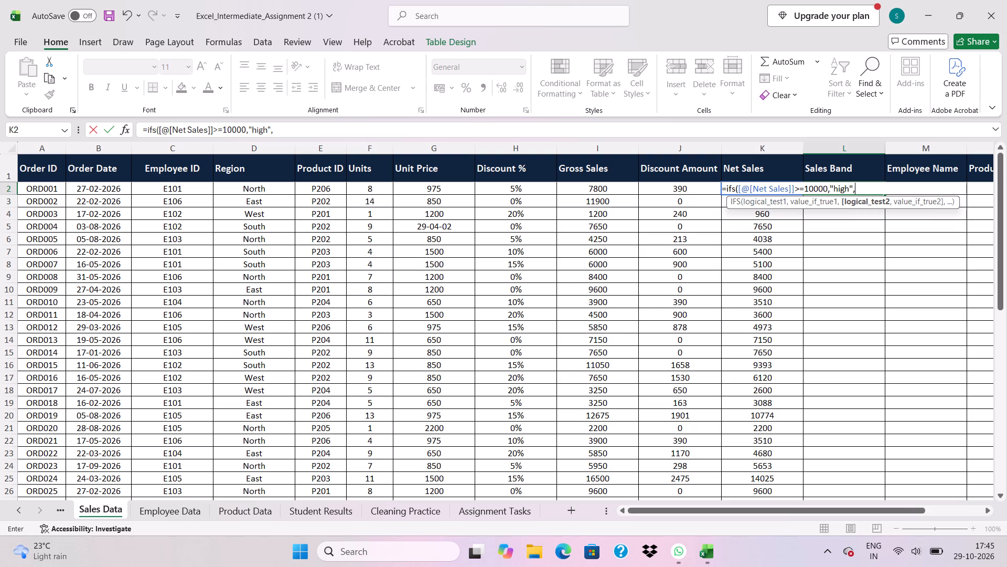
Add a second IFS condition, K2>=5000 returning "low", and open a TRUE fallback in the L2 formula.
{"action": "key", "text": "k"}
{"action": "key", "text": "2"}
{"action": "type", "text": ">=5000"}
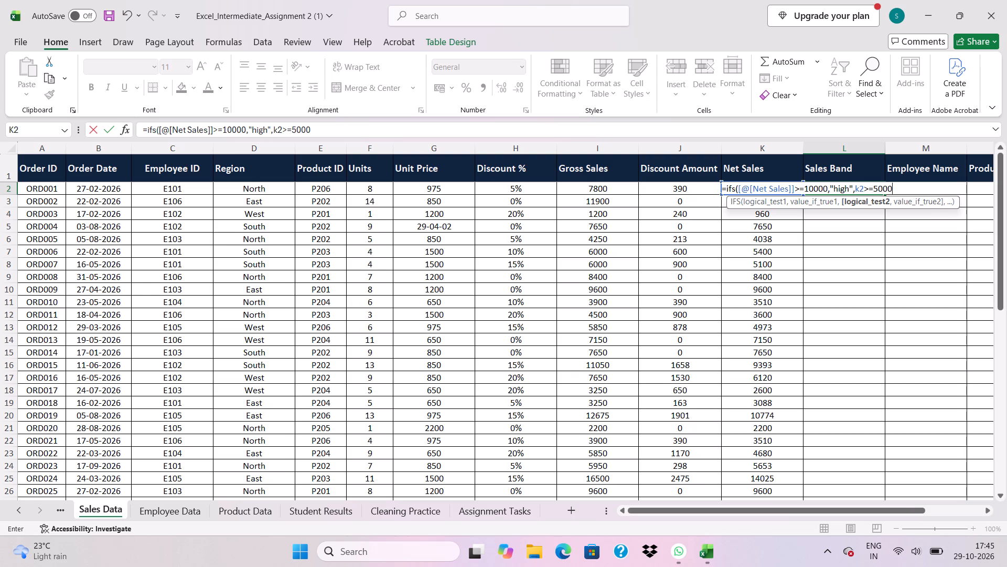
{"action": "key", "text": "comma"}
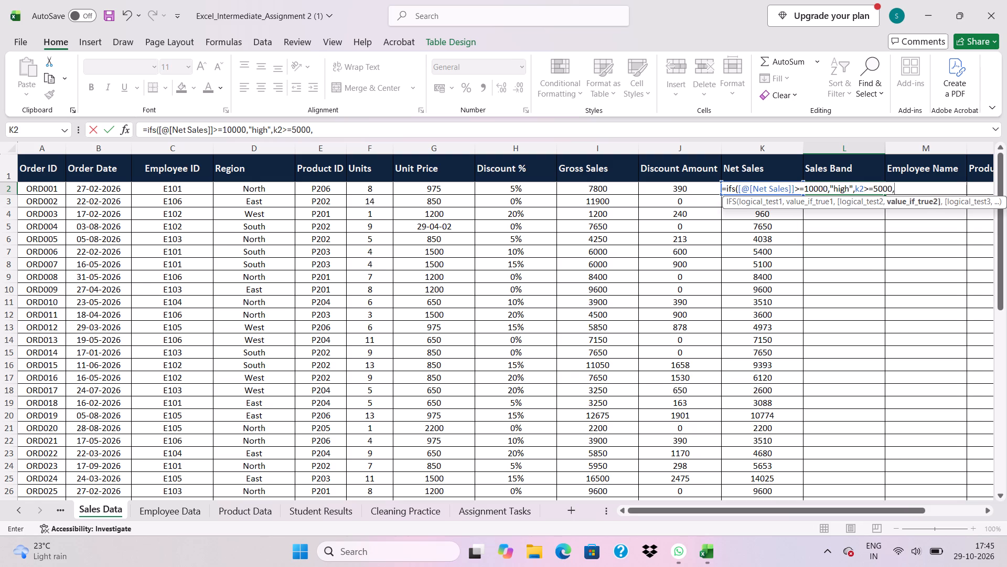
{"action": "key", "text": "shift+quotedbl"}
{"action": "type", "text": "loe"}
{"action": "key", "text": "comma"}
{"action": "key", "text": "BackSpace"}
{"action": "key", "text": "BackSpace"}
{"action": "type", "text": "w\",true,\""}
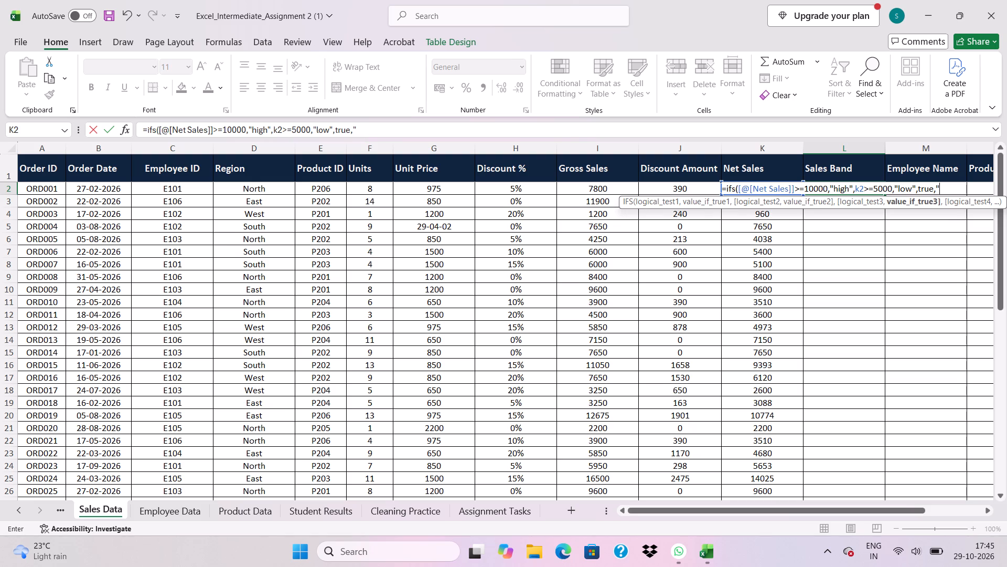
Give the TRUE fallback the text "need imrovement", close the IFS formula and enter it in Sales Band.
{"action": "type", "text": "needs"}
{"action": "key", "text": "space"}
{"action": "key", "text": "BackSpace"}
{"action": "key", "text": "BackSpace"}
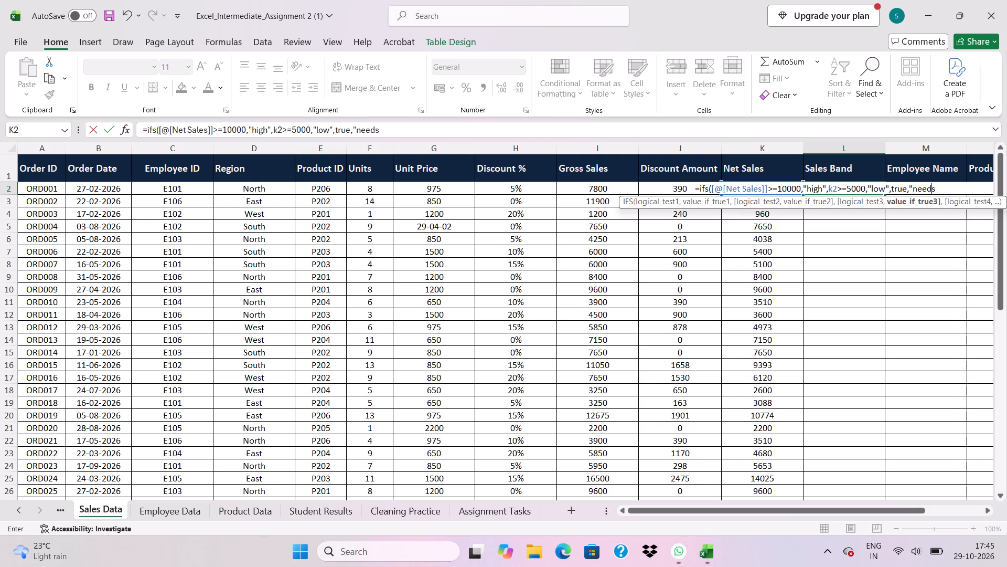
{"action": "key", "text": "space"}
{"action": "type", "text": "imrovement"}
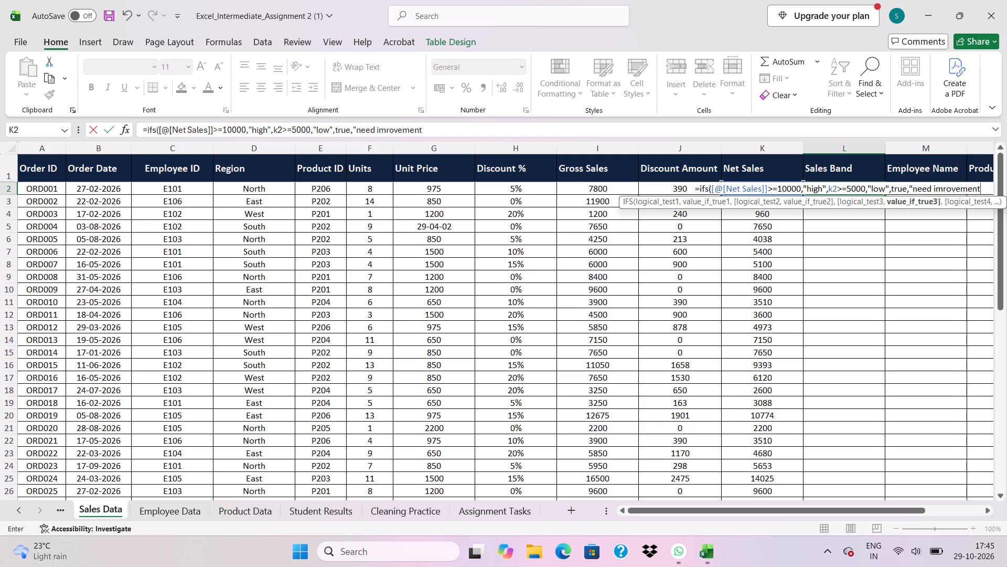
{"action": "key", "text": "shift+quotedbl"}
{"action": "key", "text": "shift+parenright"}
{"action": "key", "text": "Return"}
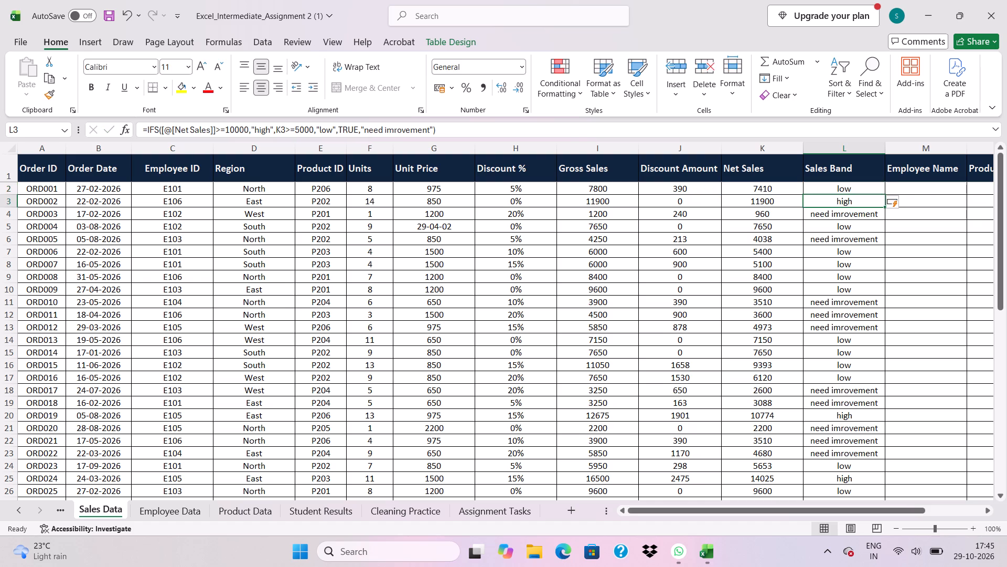
In M2 of Sales Data, begin a VLOOKUP formula for Employee Name with the row's Employee ID as lookup value.
{"action": "scroll", "coordinate": [935, 204], "scroll_direction": "left", "scroll_amount": 3}
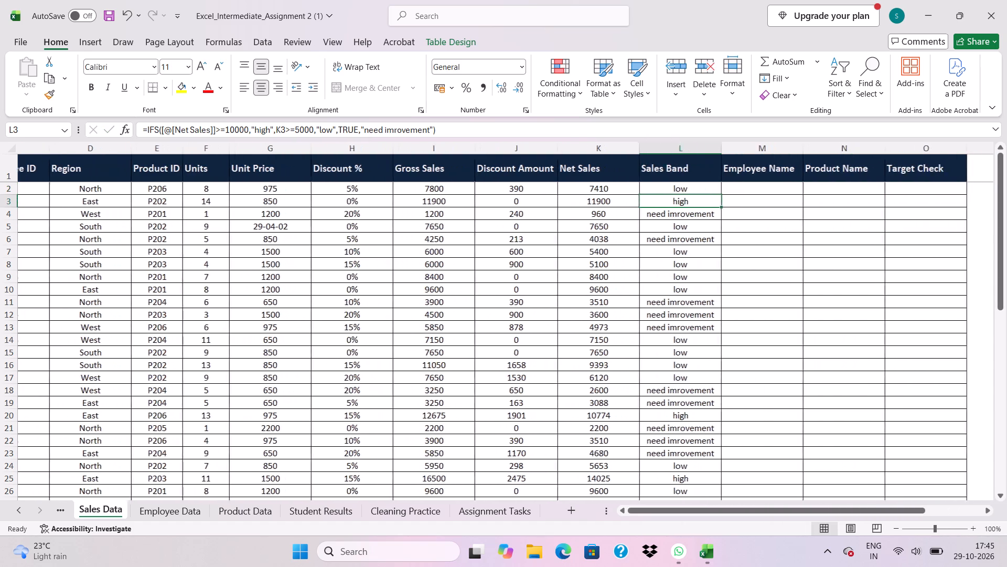
{"action": "scroll", "coordinate": [935, 204], "scroll_direction": "left", "scroll_amount": 1}
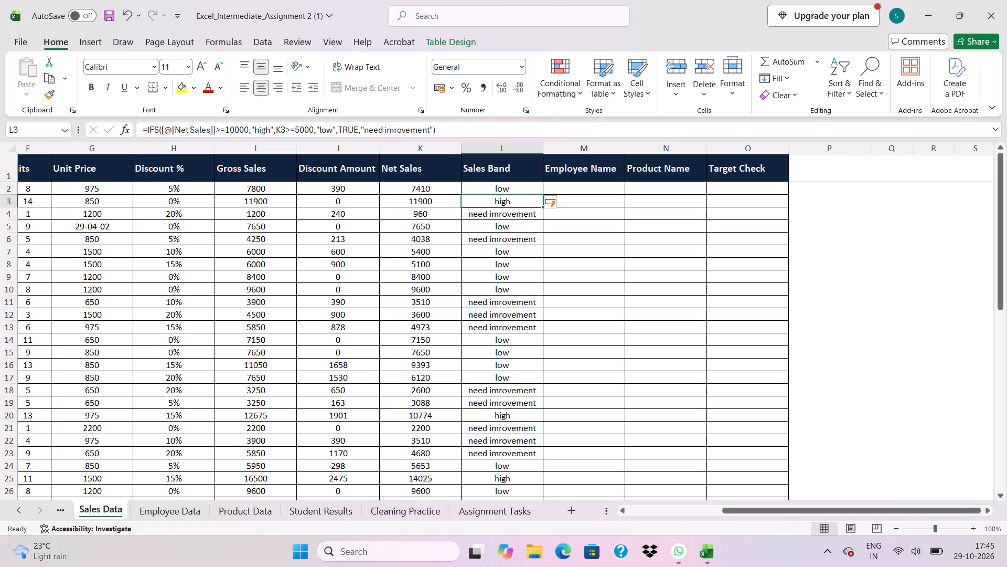
{"action": "left_click", "coordinate": [569, 187]}
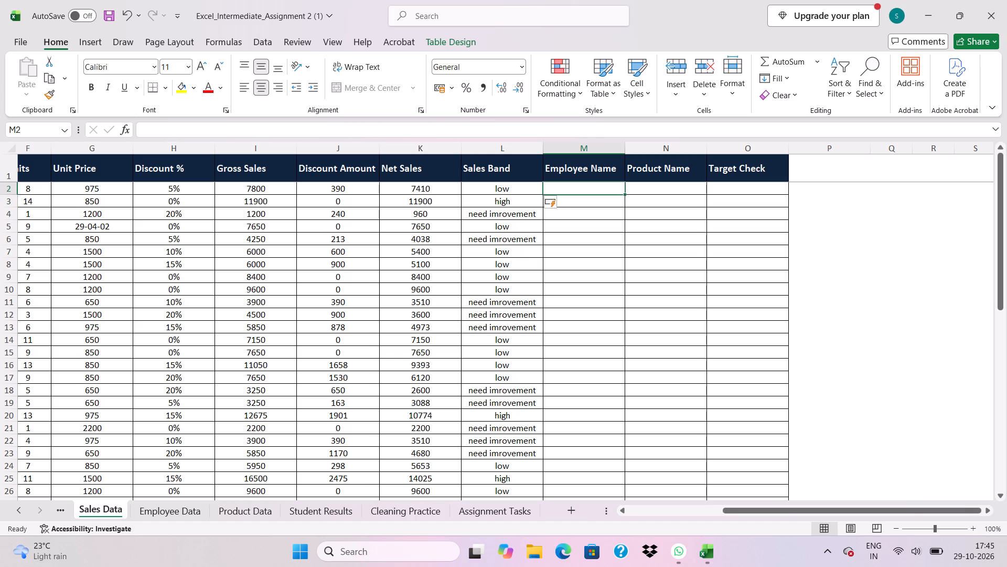
{"action": "key", "text": "equal"}
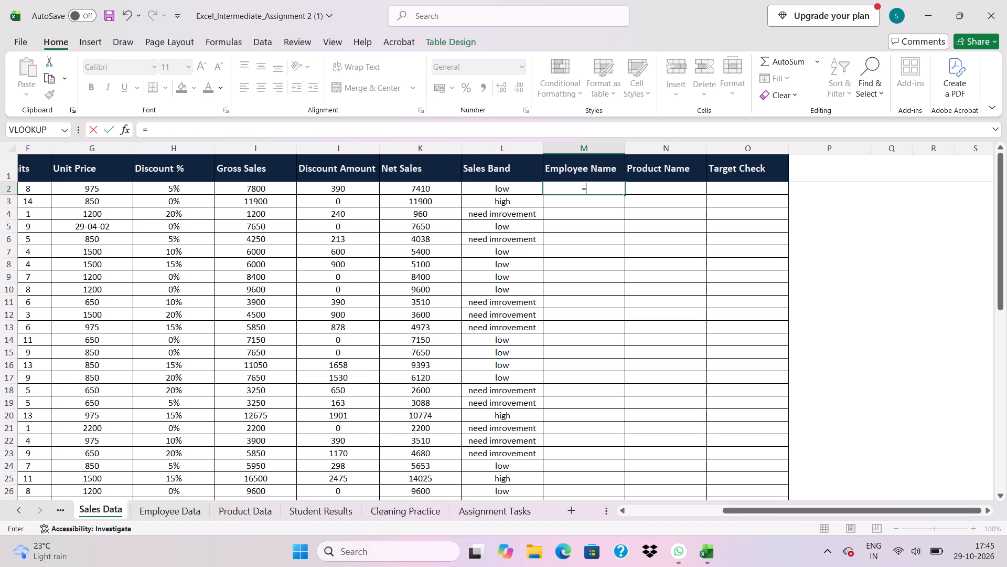
{"action": "type", "text": "vlookup"}
{"action": "key", "text": "shift+parenleft"}
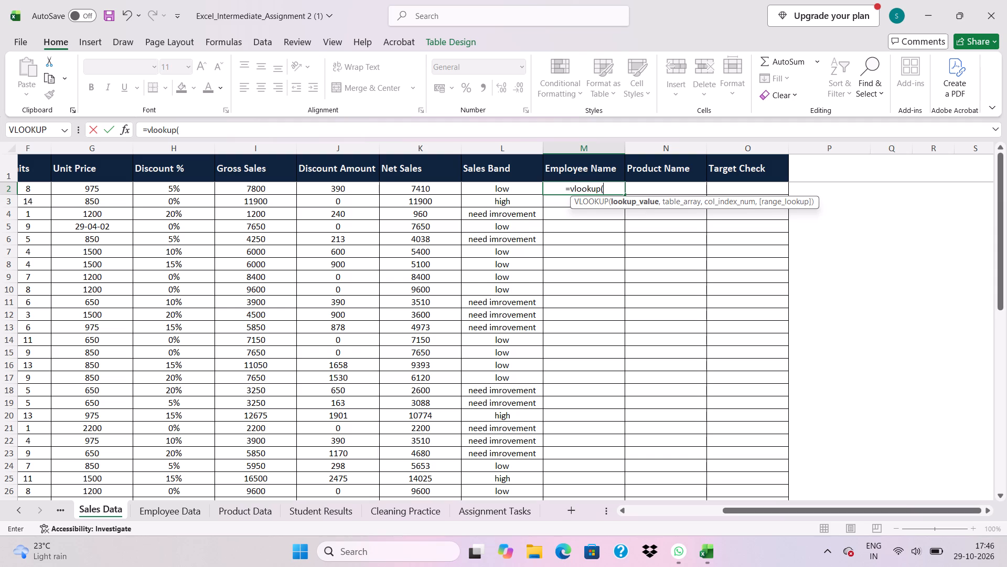
{"action": "left_click", "coordinate": [178, 503]}
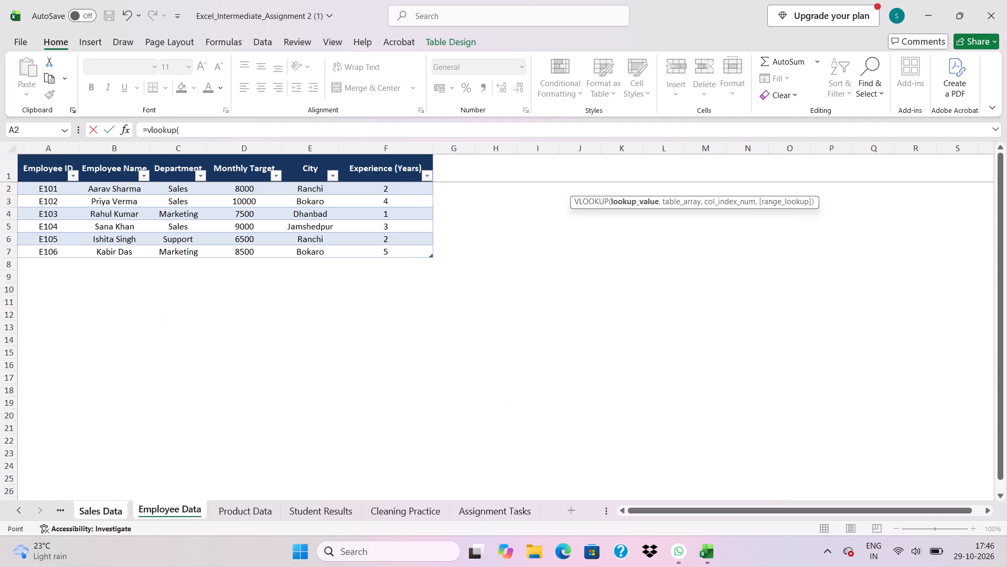
{"action": "left_click", "coordinate": [99, 511]}
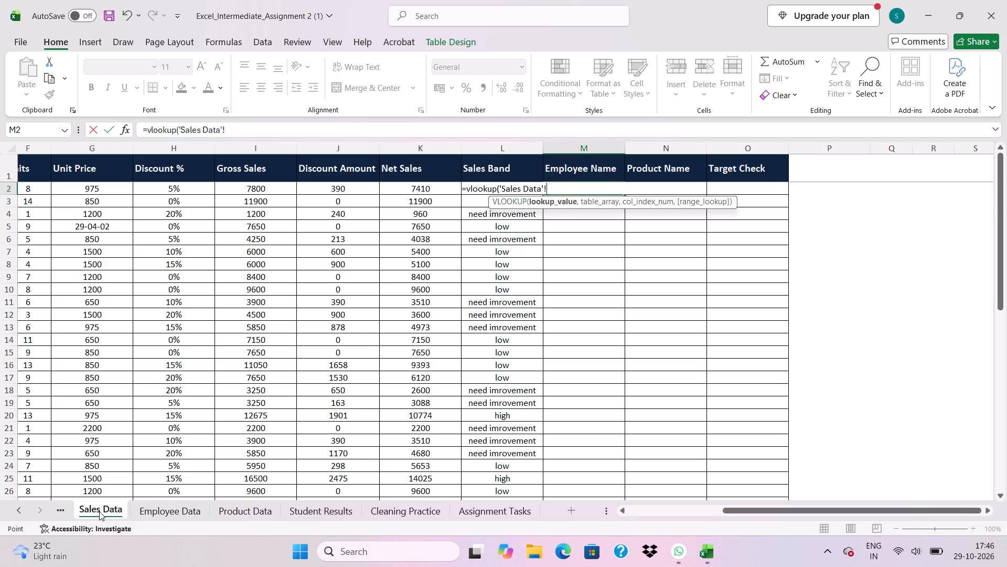
{"action": "scroll", "coordinate": [147, 390], "scroll_direction": "right", "scroll_amount": 1}
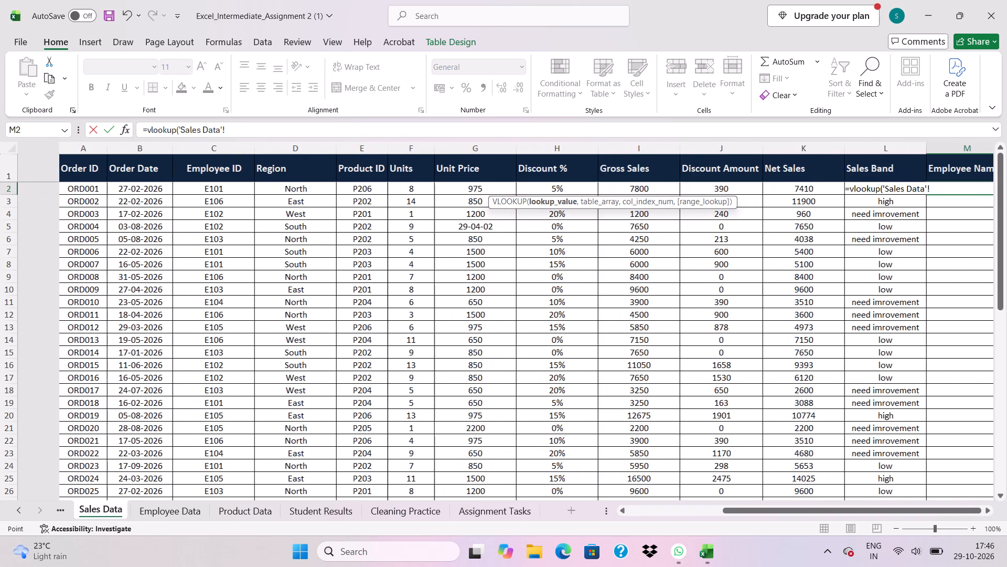
{"action": "scroll", "coordinate": [147, 390], "scroll_direction": "right", "scroll_amount": 2}
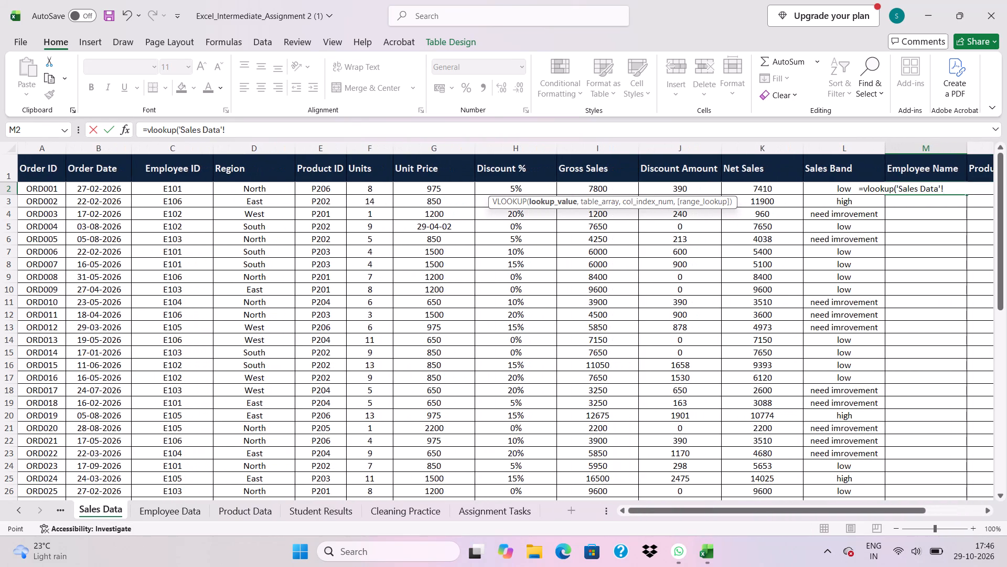
{"action": "left_click", "coordinate": [162, 187]}
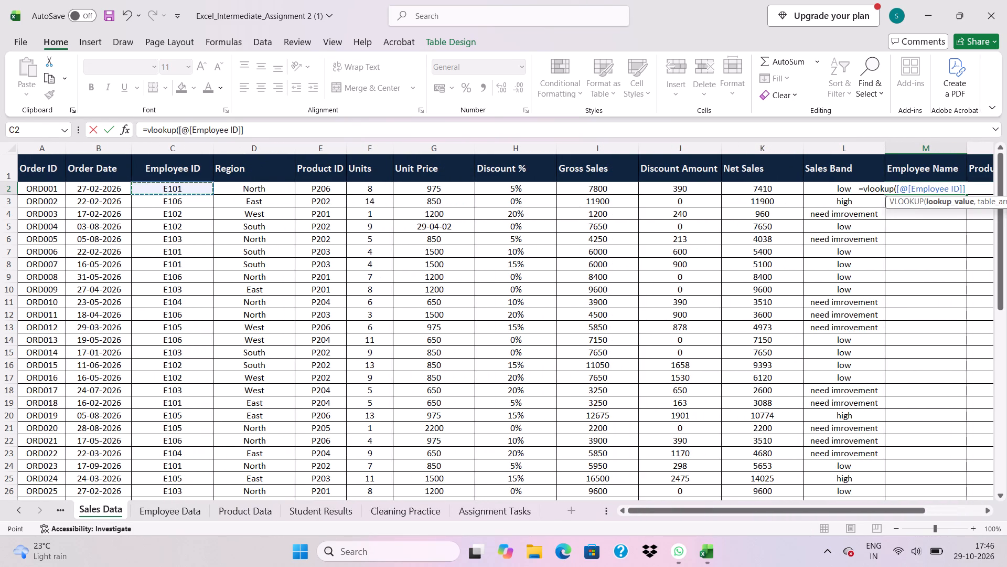
{"action": "key", "text": "comma"}
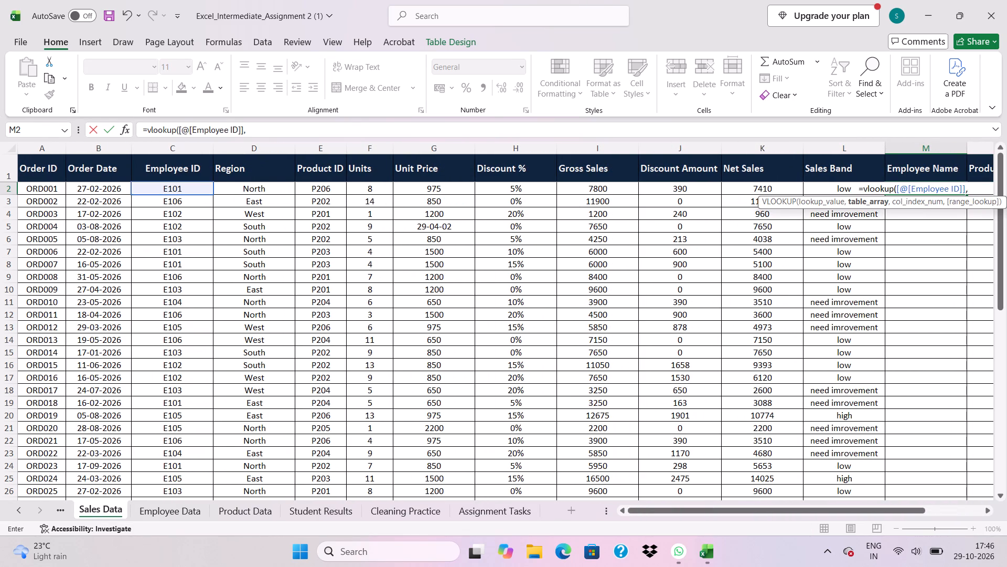
Complete the VLOOKUP with the Employee ID and Employee Name columns of Employee Data, headers included, column index 2 and match 0.
{"action": "left_click", "coordinate": [178, 510]}
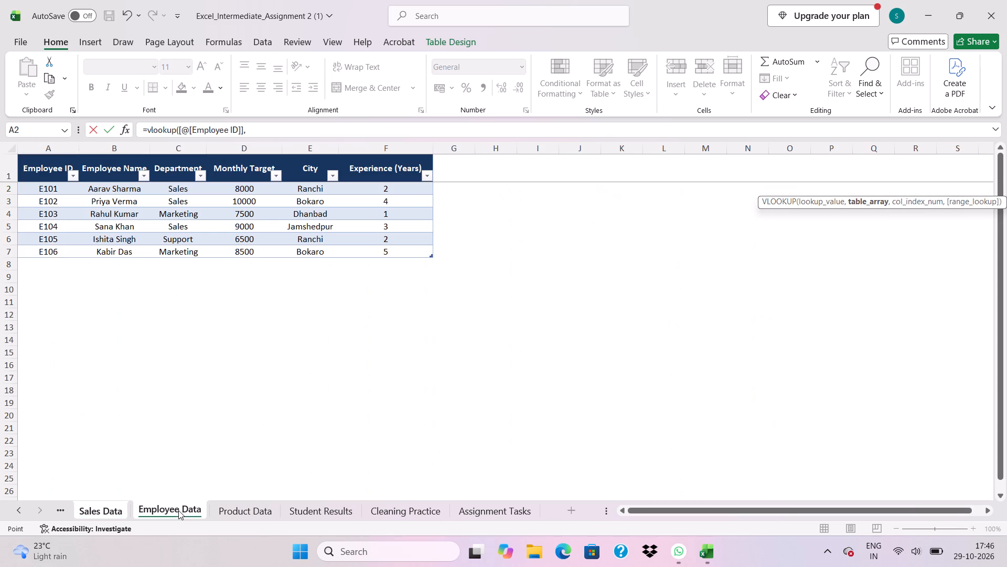
{"action": "left_click_drag", "start_coordinate": [56, 167], "coordinate": [148, 244]}
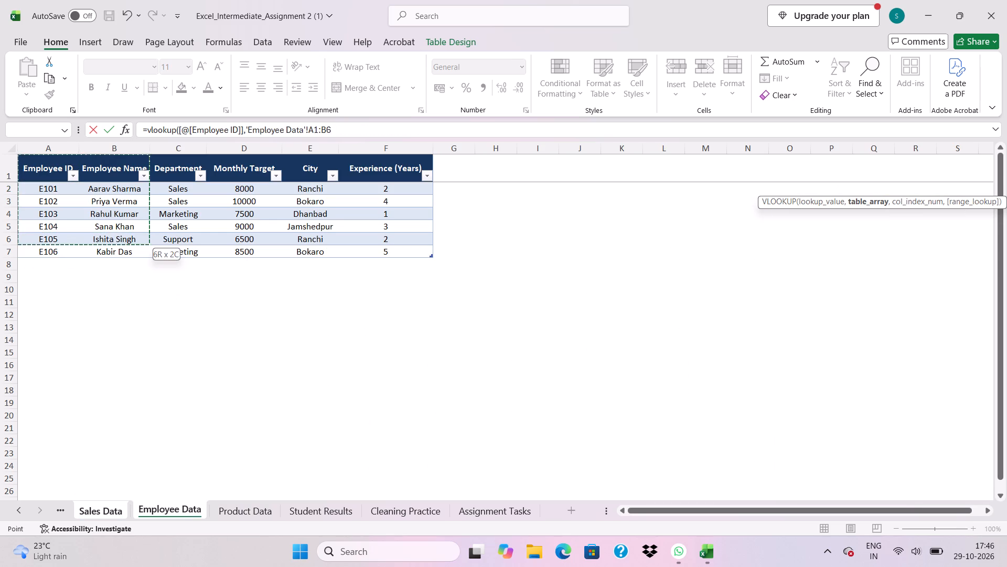
{"action": "left_click_drag", "start_coordinate": [148, 244], "coordinate": [148, 253]}
{"action": "type", "text": ",2,0"}
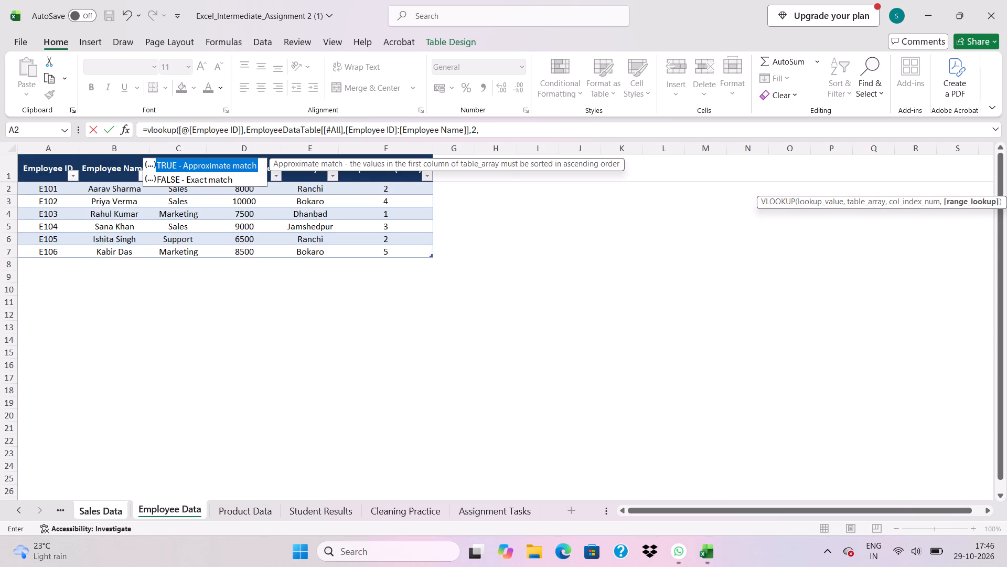
{"action": "key", "text": "shift+parenright"}
{"action": "key", "text": "Return"}
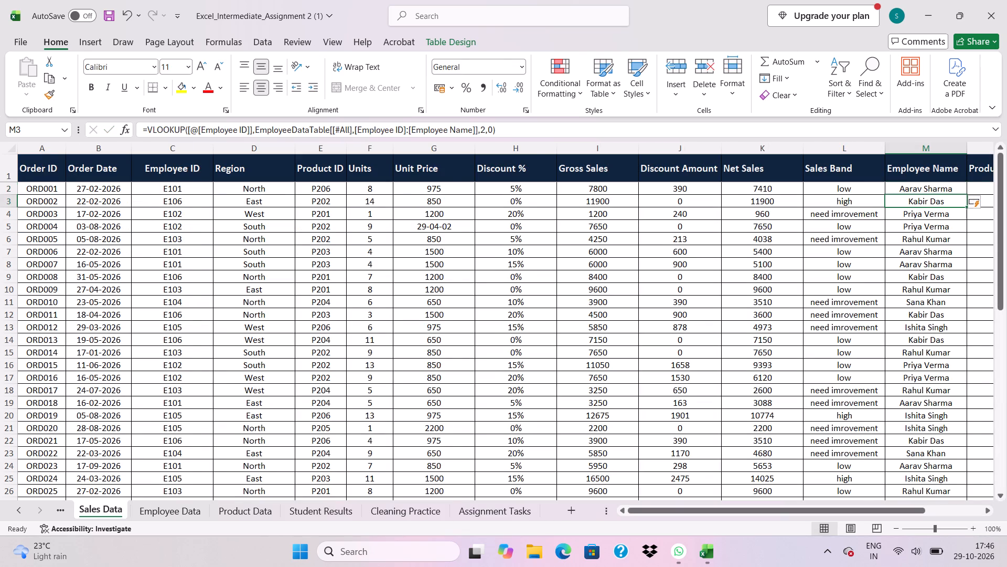
In N2 of Sales Data, begin a VLOOKUP formula for Product Name with the row's Product ID as lookup value.
{"action": "scroll", "coordinate": [391, 266], "scroll_direction": "left", "scroll_amount": 4}
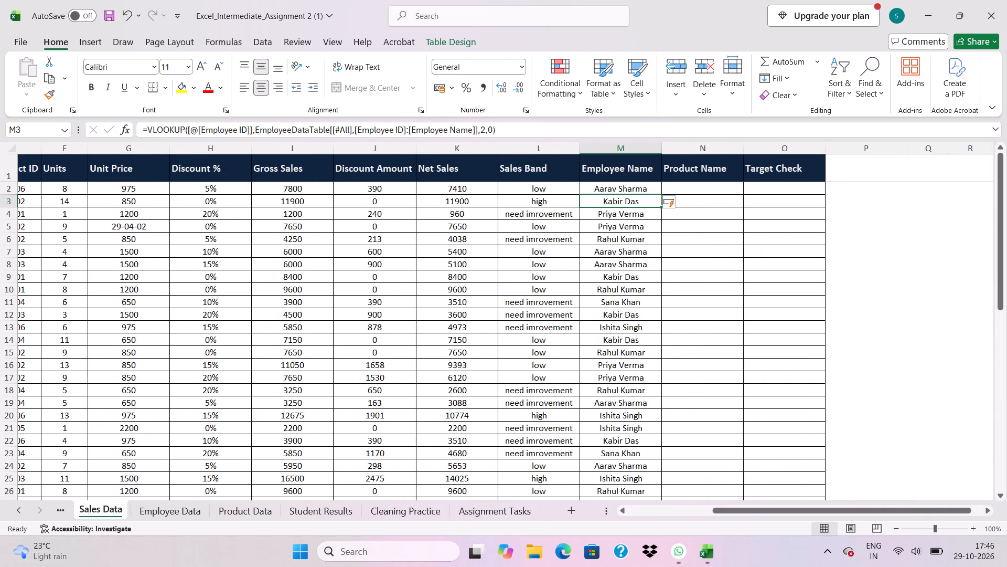
{"action": "left_click", "coordinate": [691, 185]}
{"action": "key", "text": "equal"}
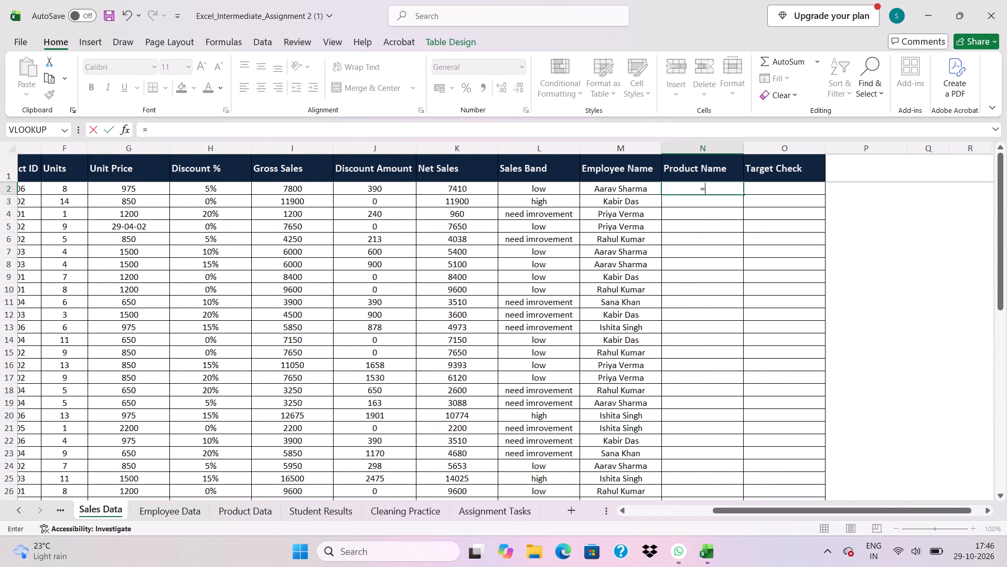
{"action": "type", "text": "vlookup("}
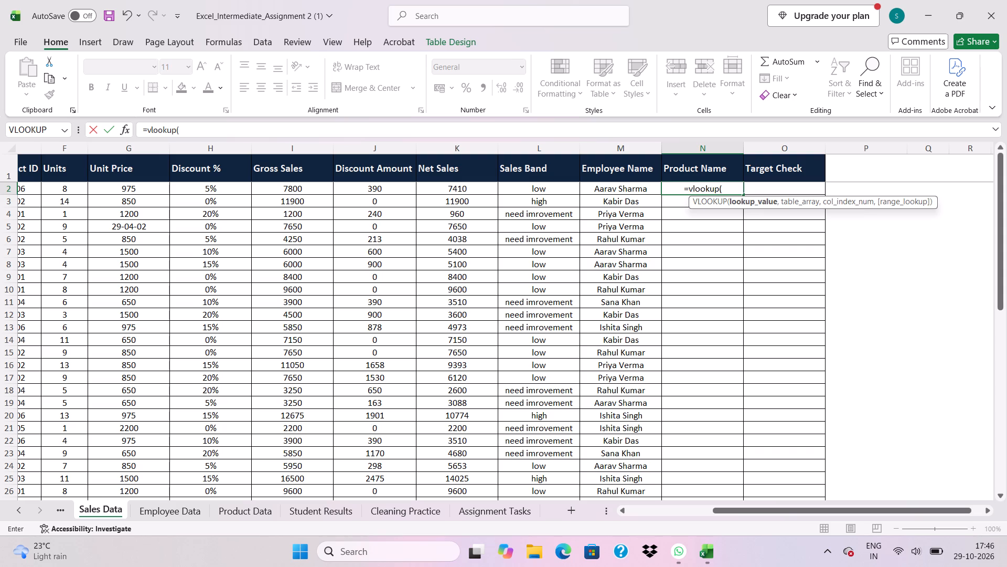
{"action": "scroll", "coordinate": [155, 334], "scroll_direction": "right", "scroll_amount": 2}
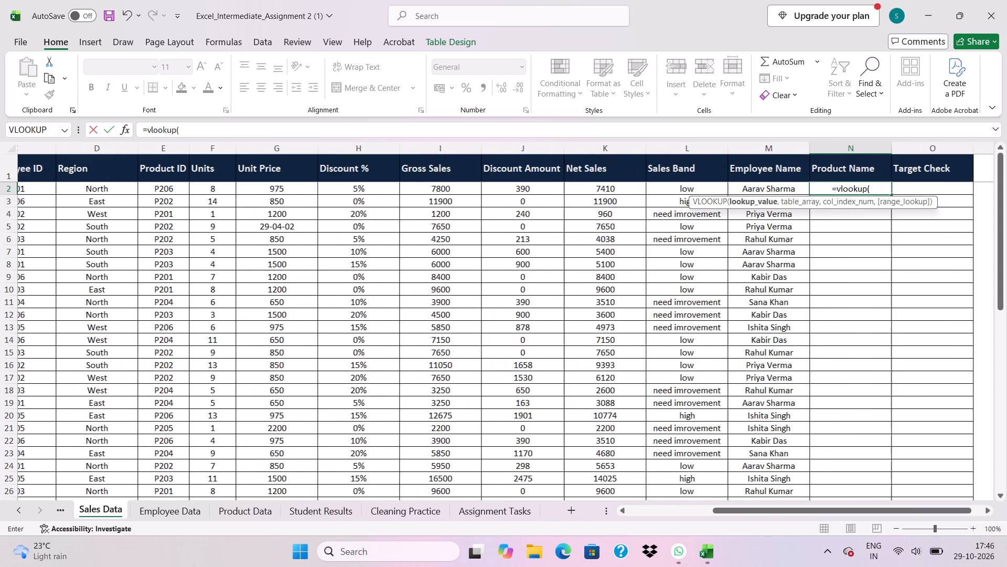
{"action": "scroll", "coordinate": [155, 334], "scroll_direction": "right", "scroll_amount": 1}
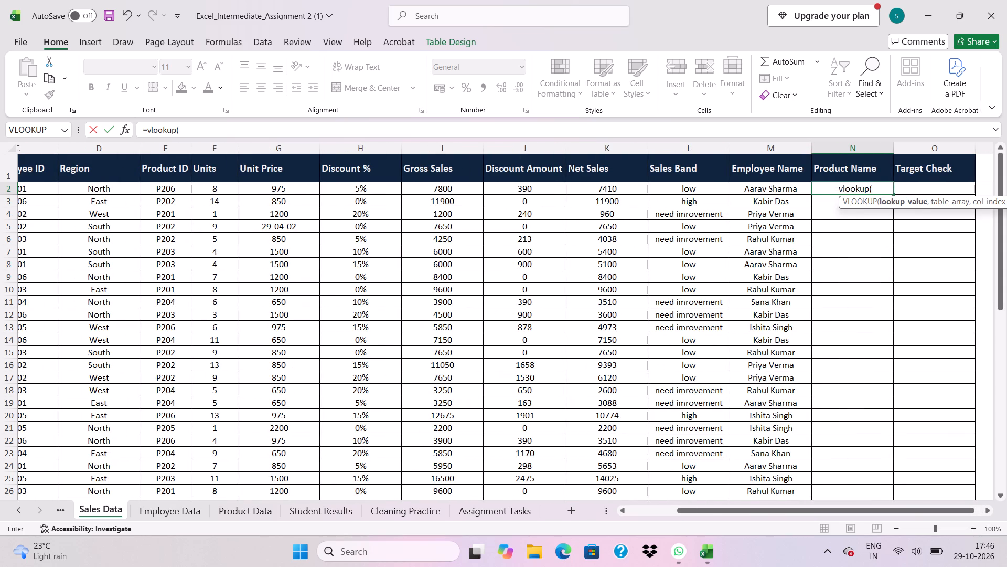
{"action": "left_click", "coordinate": [165, 184]}
{"action": "key", "text": "comma"}
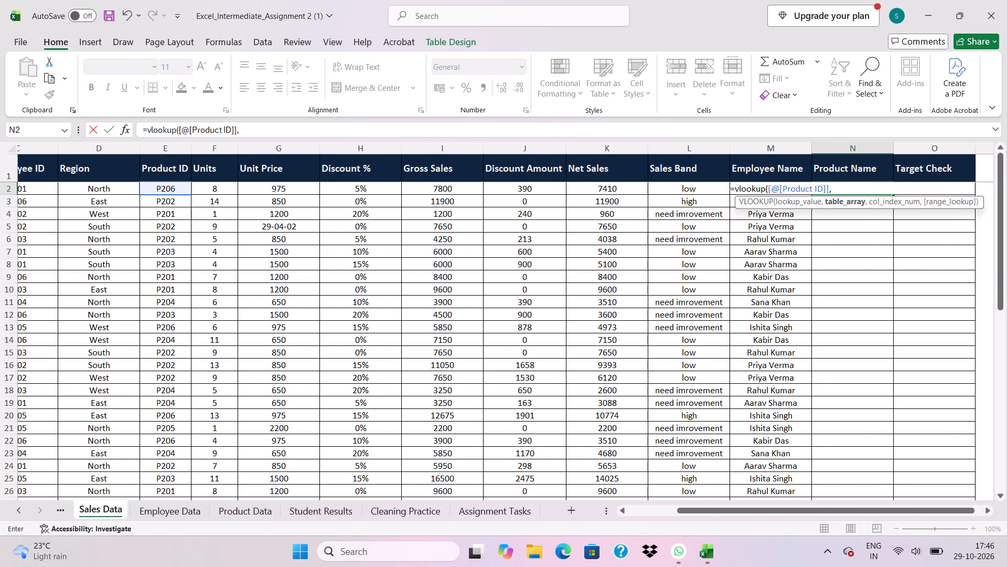
Complete the VLOOKUP with the Product ID and Product Name columns of Product Data, headers included, column index 2 and match 0.
{"action": "left_click", "coordinate": [239, 509]}
{"action": "left_click_drag", "start_coordinate": [49, 166], "coordinate": [134, 254]}
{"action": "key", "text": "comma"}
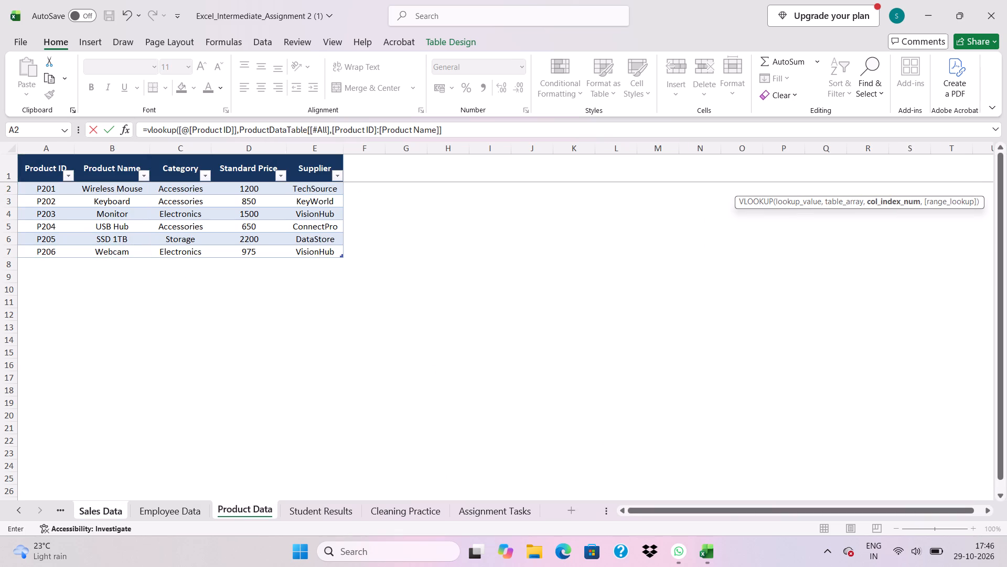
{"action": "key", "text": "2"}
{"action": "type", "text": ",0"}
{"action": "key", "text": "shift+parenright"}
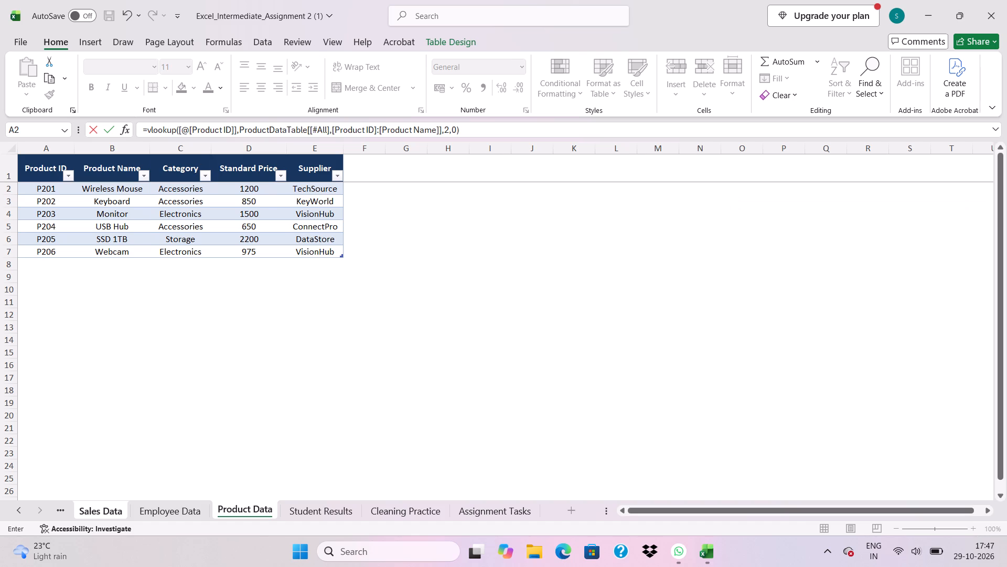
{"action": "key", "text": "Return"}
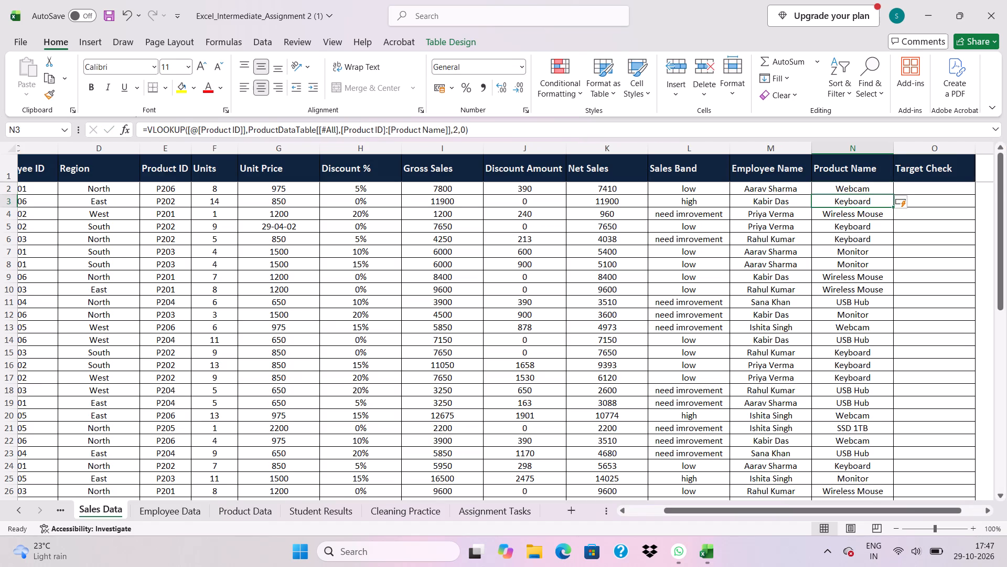
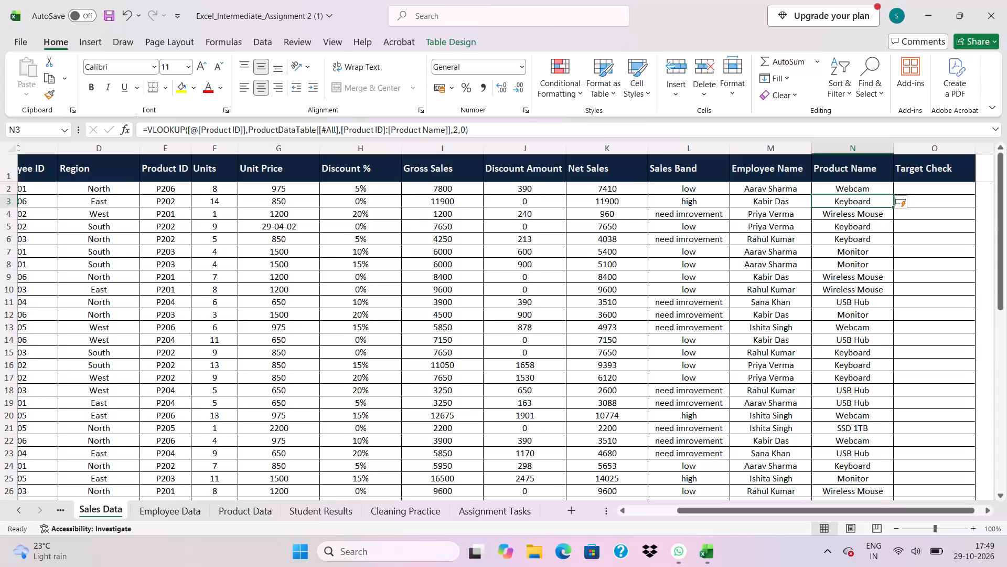
Select the entire empty Target Check column, column O, in Sales Data.
{"action": "scroll", "coordinate": [555, 321], "scroll_direction": "left", "scroll_amount": 3}
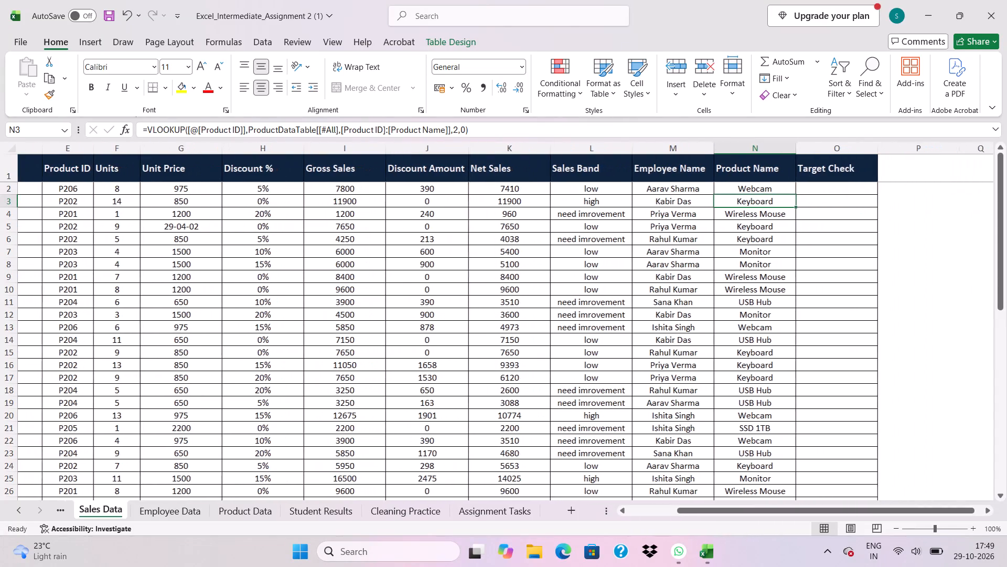
{"action": "left_click", "coordinate": [813, 186]}
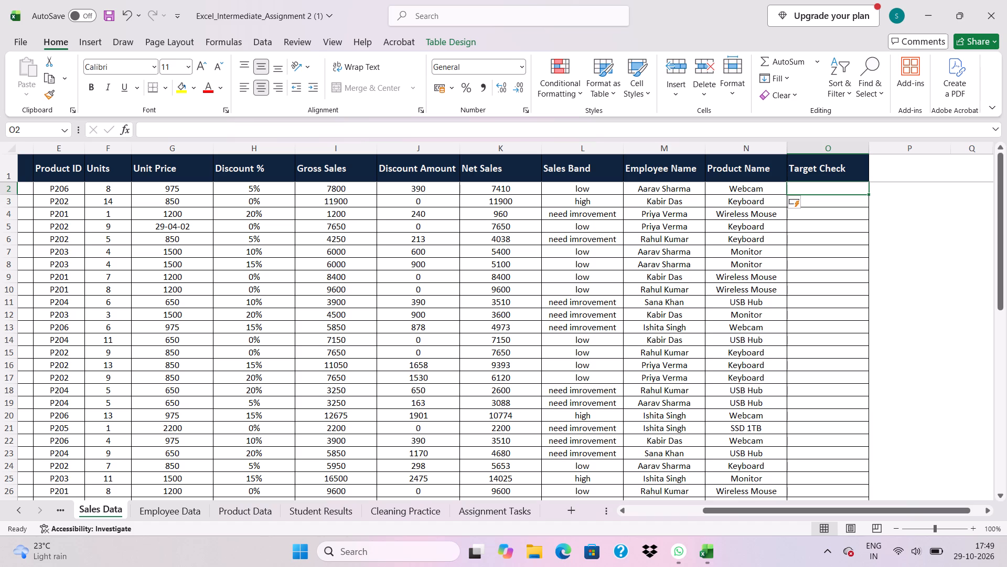
{"action": "left_click", "coordinate": [832, 146]}
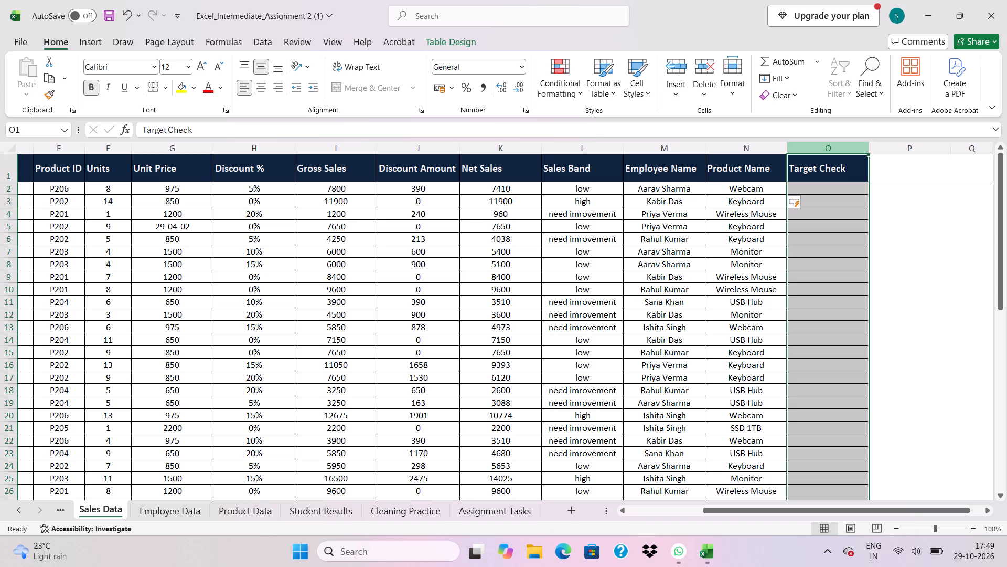
Insert a blank table column before Target Check in Sales Data.
{"action": "key", "text": "ctrl+plus"}
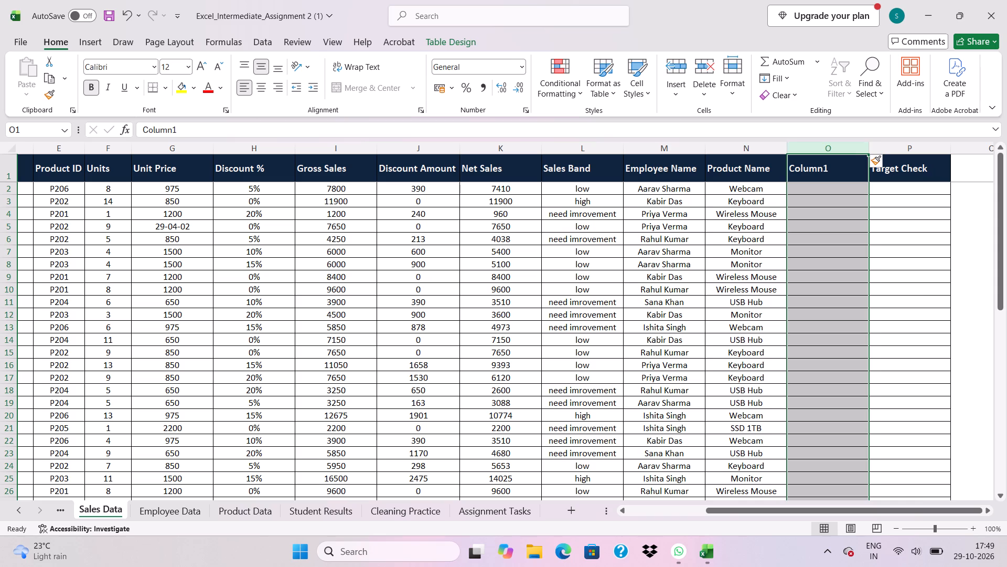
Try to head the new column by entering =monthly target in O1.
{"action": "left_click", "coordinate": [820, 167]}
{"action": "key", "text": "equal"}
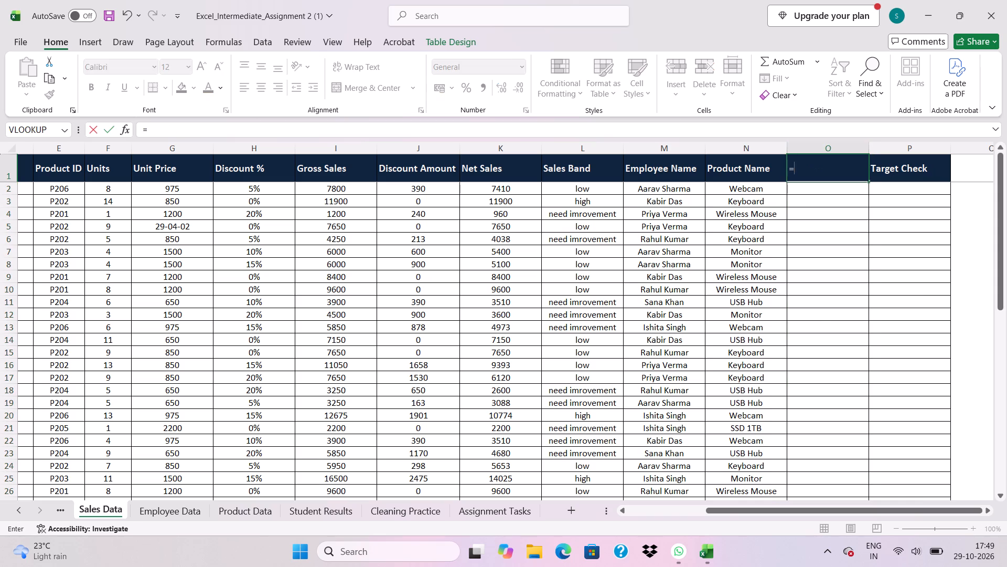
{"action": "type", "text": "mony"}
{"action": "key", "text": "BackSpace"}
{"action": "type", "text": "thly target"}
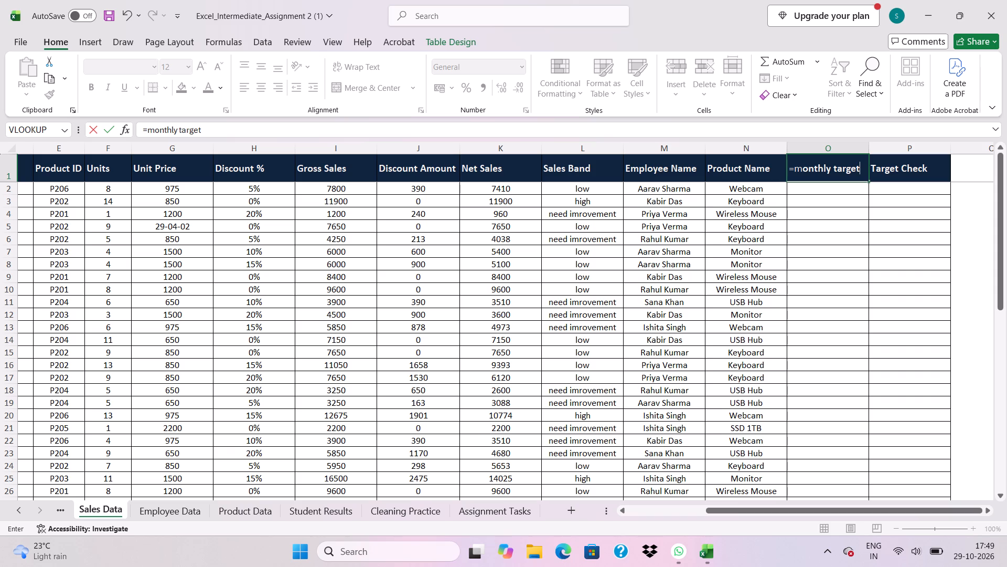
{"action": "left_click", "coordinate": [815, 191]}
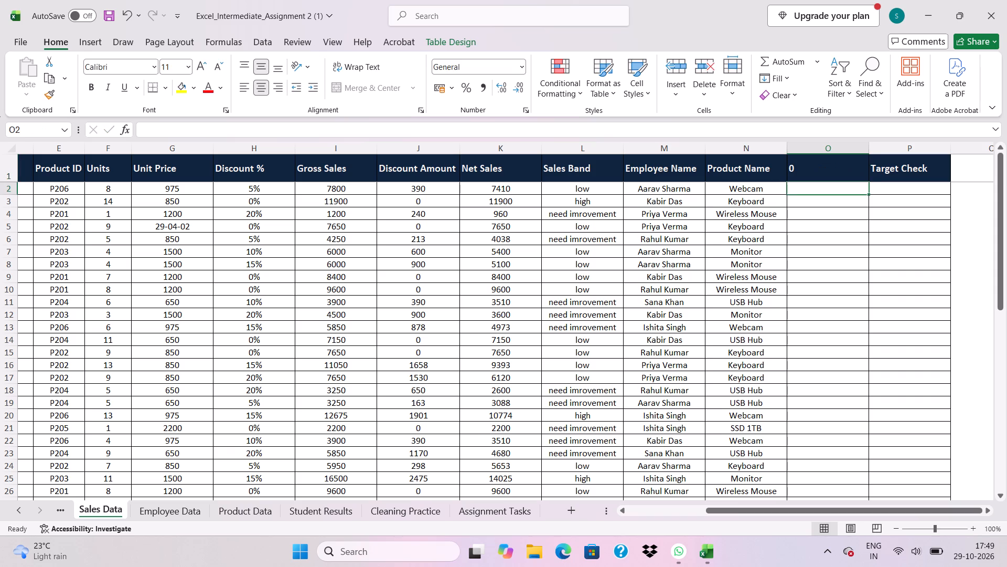
Replace the heading in O1 with the plain text "montrhly target".
{"action": "left_click", "coordinate": [820, 167]}
{"action": "key", "text": "BackSpace"}
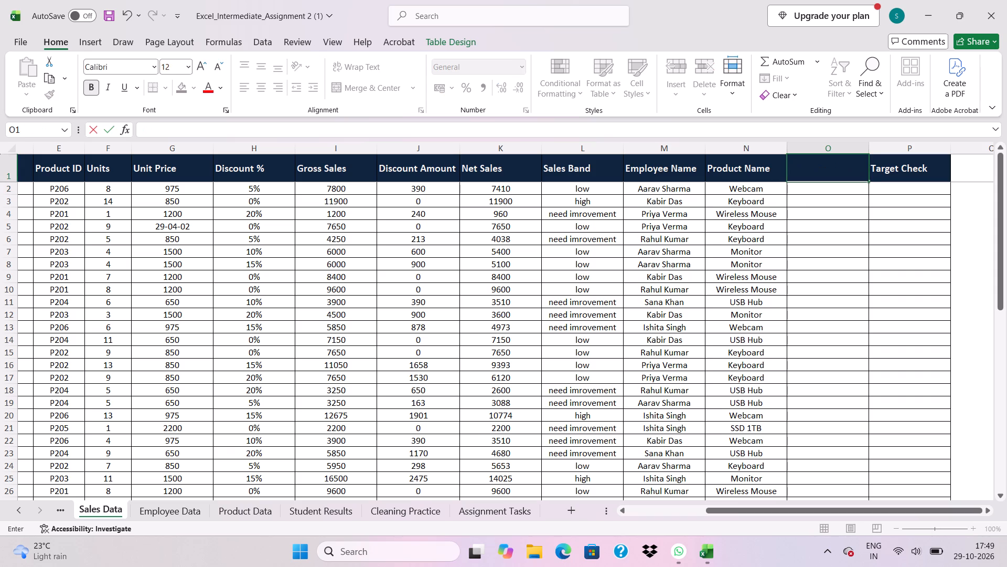
{"action": "type", "text": "montrhly target"}
{"action": "left_click", "coordinate": [811, 187]}
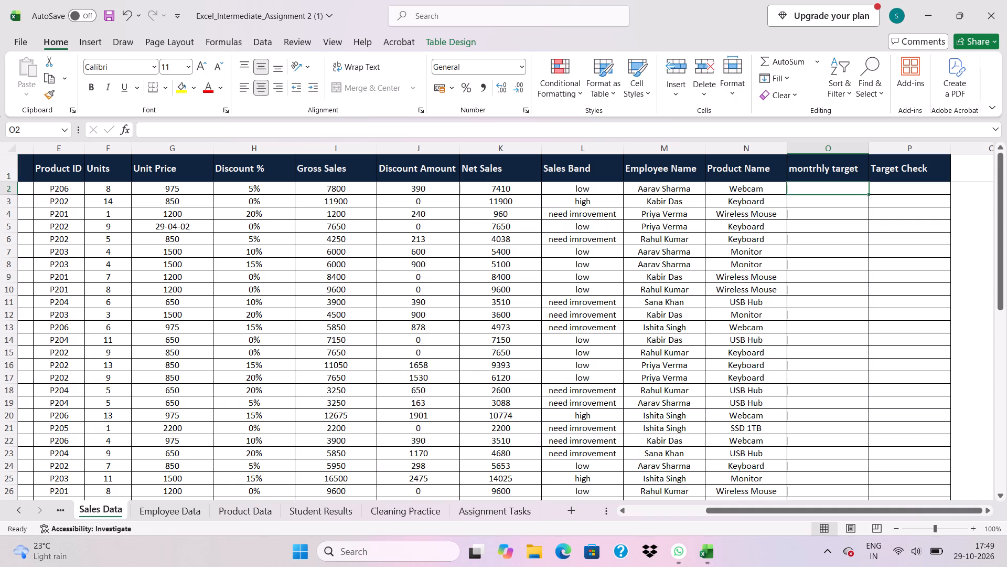
In O2, enter a VLOOKUP of the row's Employee ID in Employee Data's Employee ID to Monthly Target columns, headers included, column index 4, match 0.
{"action": "type", "text": "=vlookup"}
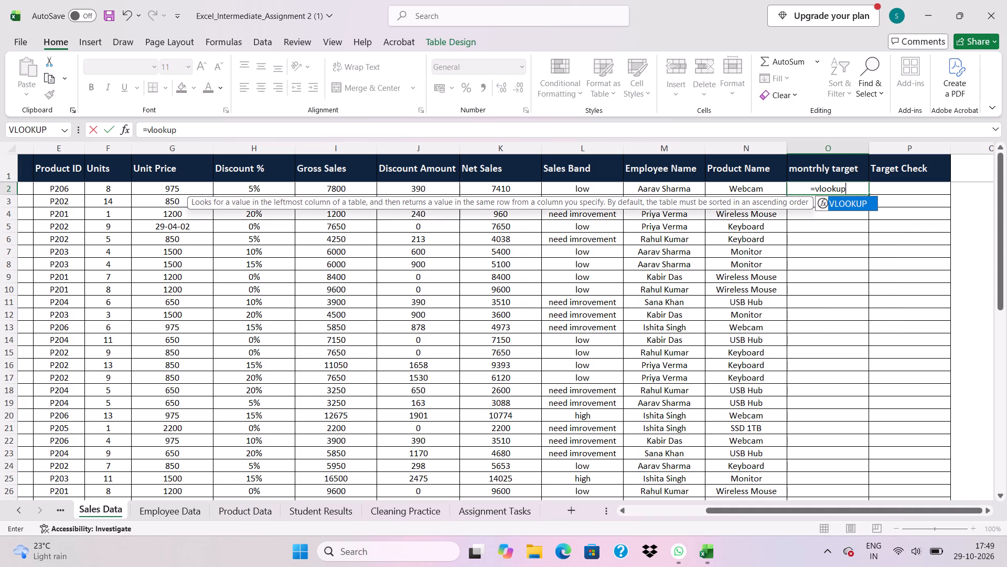
{"action": "key", "text": "shift+parenleft"}
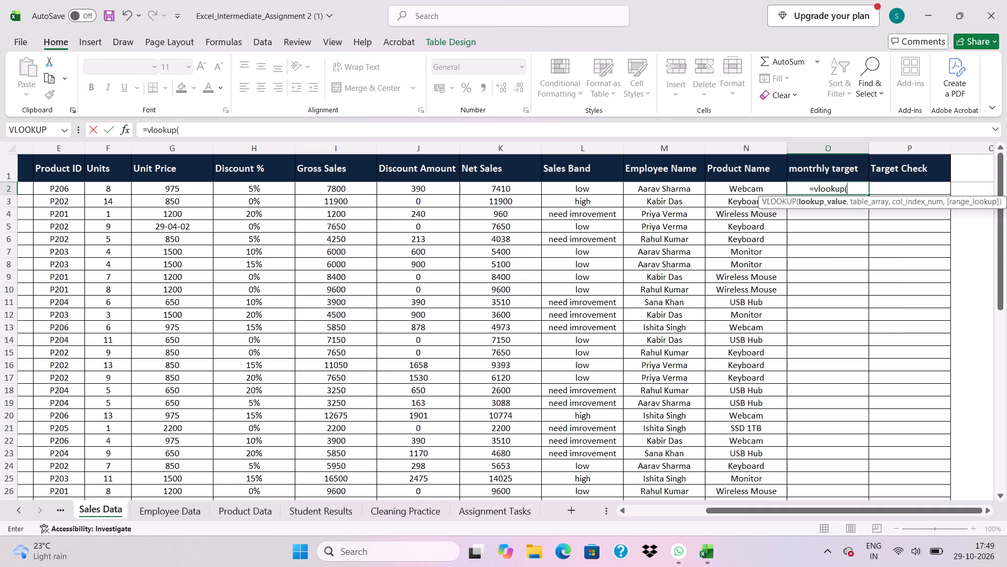
{"action": "scroll", "coordinate": [200, 282], "scroll_direction": "right", "scroll_amount": 1}
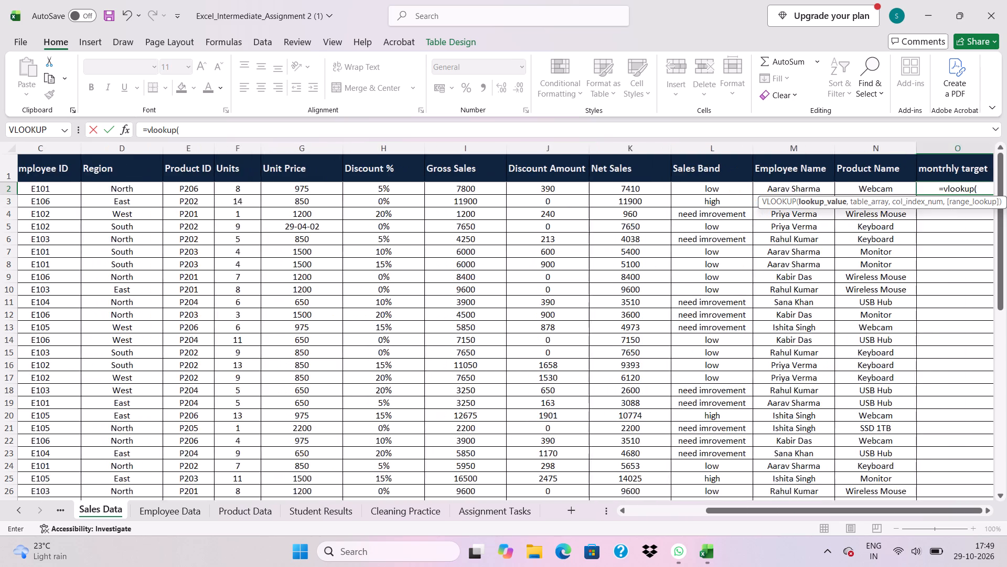
{"action": "scroll", "coordinate": [200, 282], "scroll_direction": "right", "scroll_amount": 2}
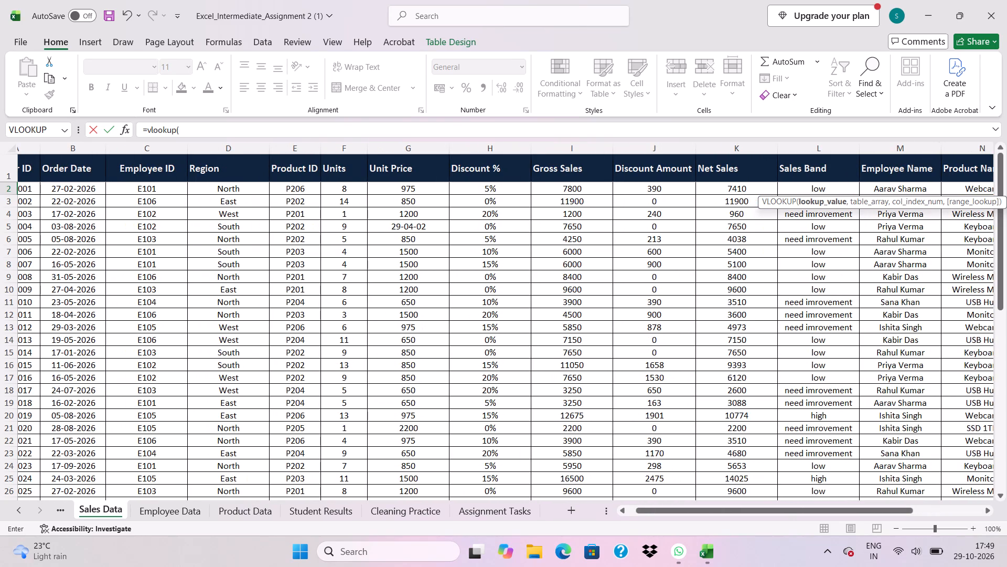
{"action": "left_click", "coordinate": [163, 184]}
{"action": "key", "text": "comma"}
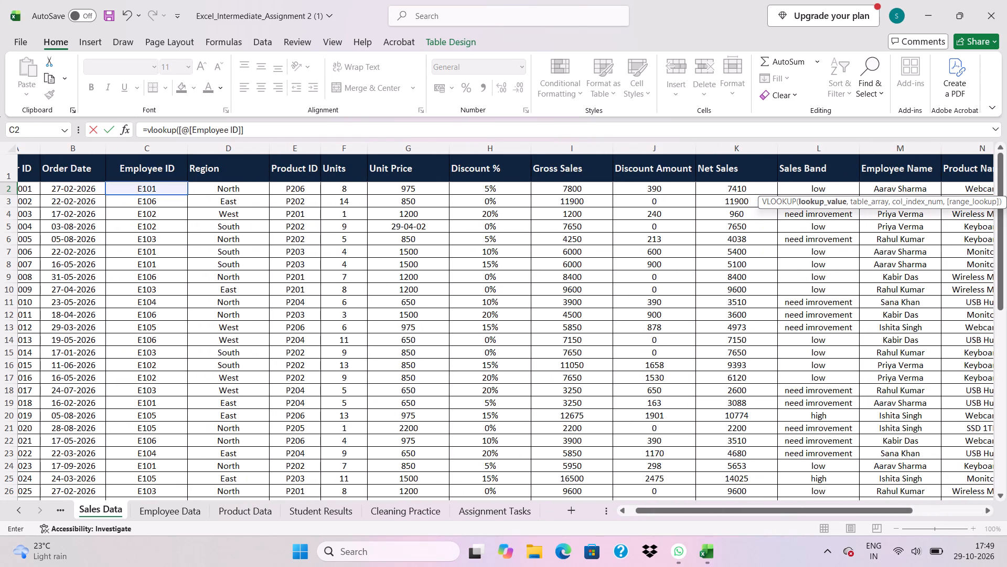
{"action": "left_click", "coordinate": [173, 512]}
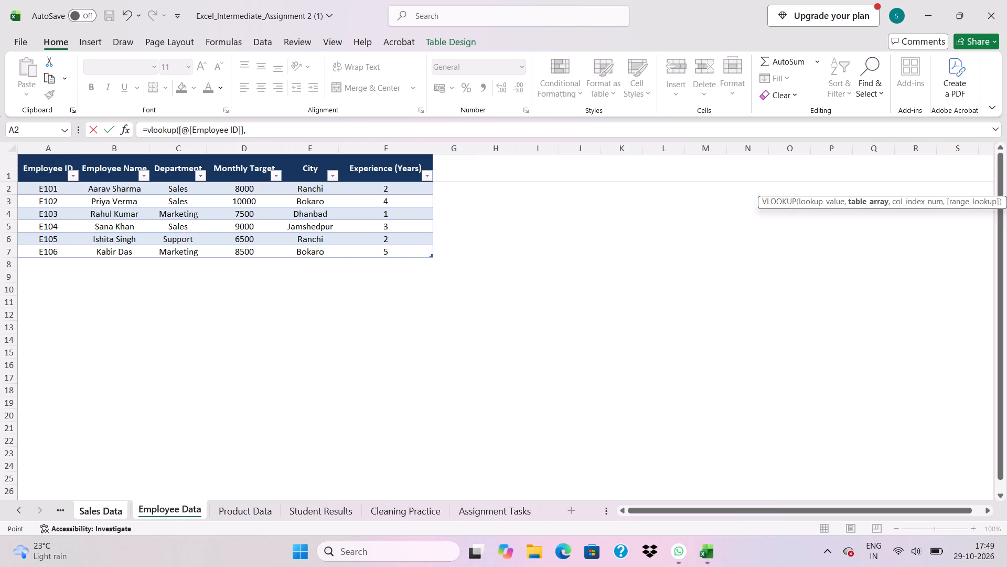
{"action": "left_click_drag", "start_coordinate": [60, 172], "coordinate": [223, 249]}
{"action": "type", "text": ",4,0"}
{"action": "key", "text": "shift+parenright"}
{"action": "key", "text": "Return"}
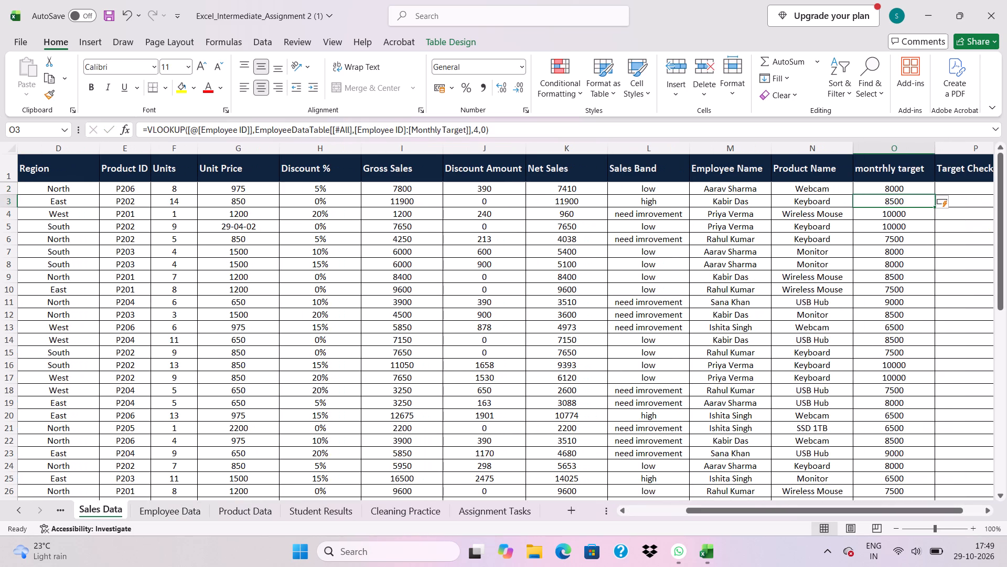
In P2 of Sales Data, begin an IF formula for Target Check.
{"action": "scroll", "coordinate": [787, 331], "scroll_direction": "left", "scroll_amount": 3}
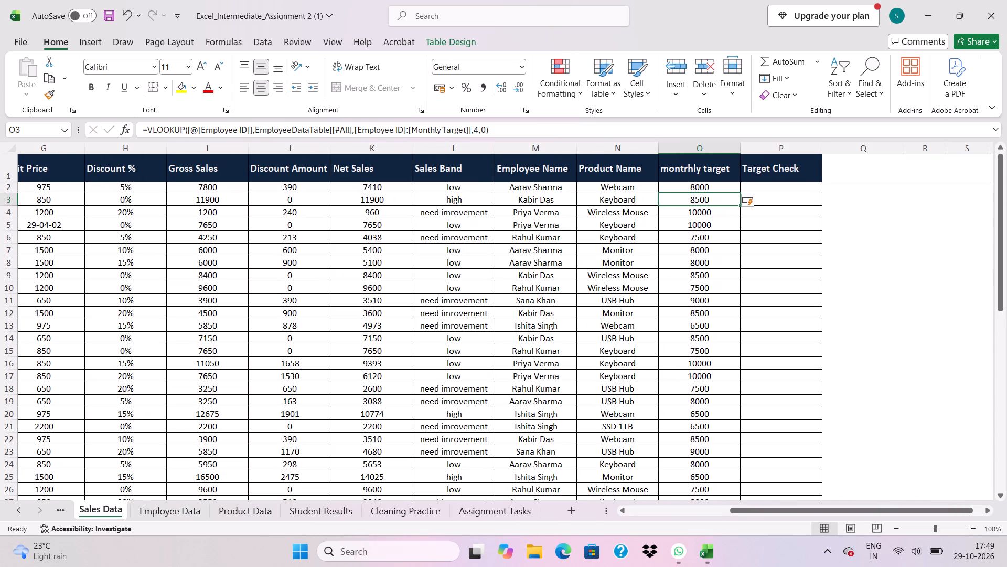
{"action": "left_click", "coordinate": [756, 185]}
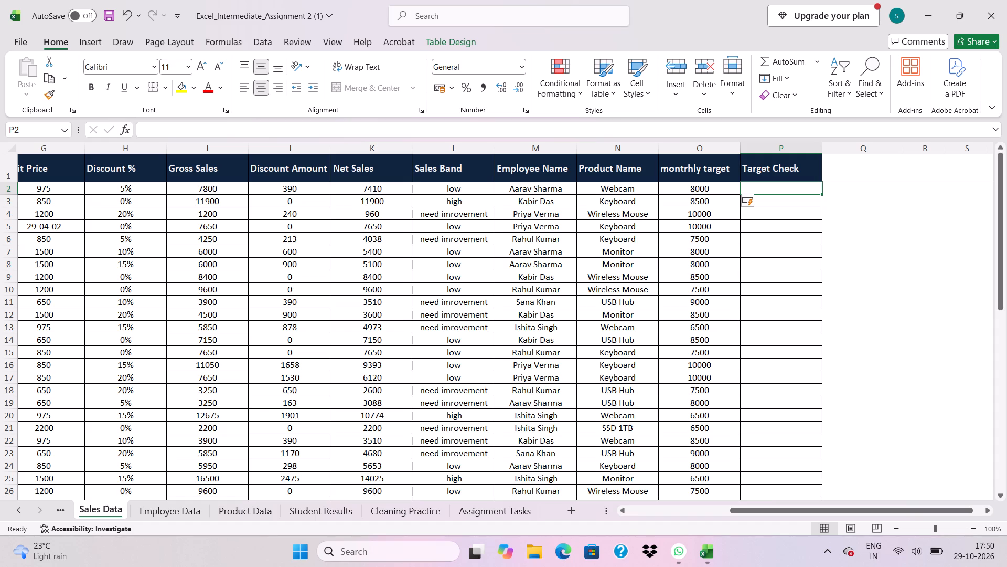
{"action": "key", "text": "equal"}
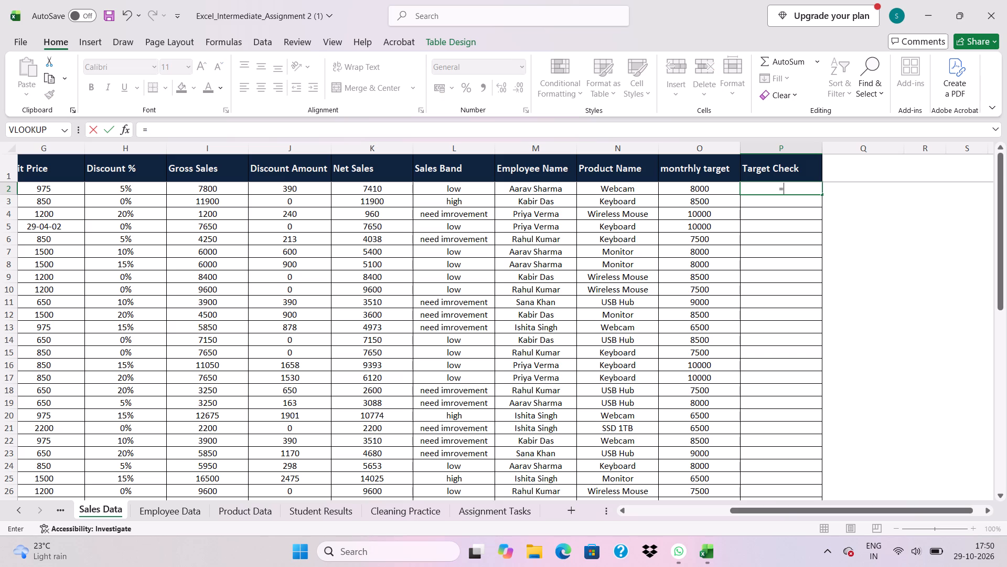
{"action": "type", "text": "if("}
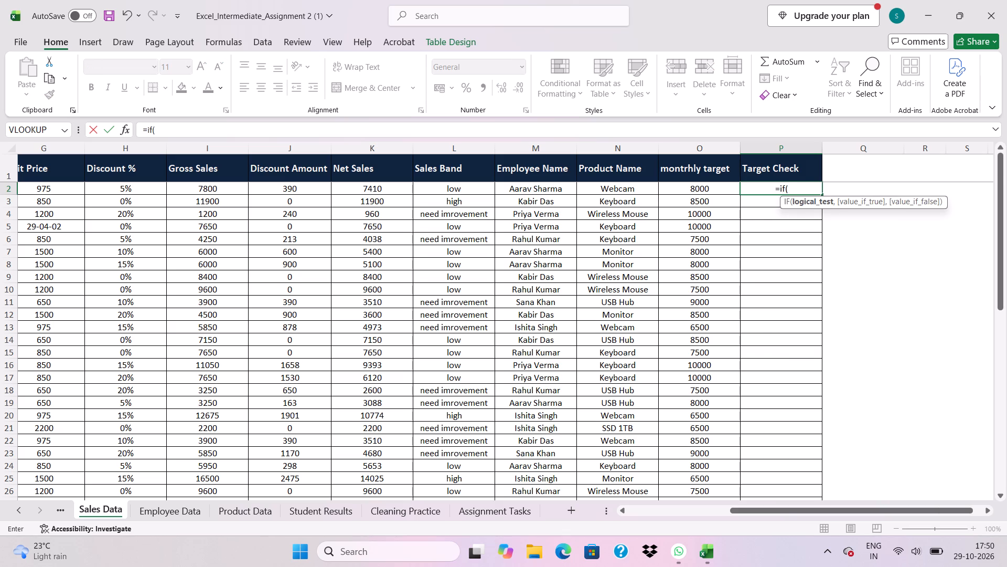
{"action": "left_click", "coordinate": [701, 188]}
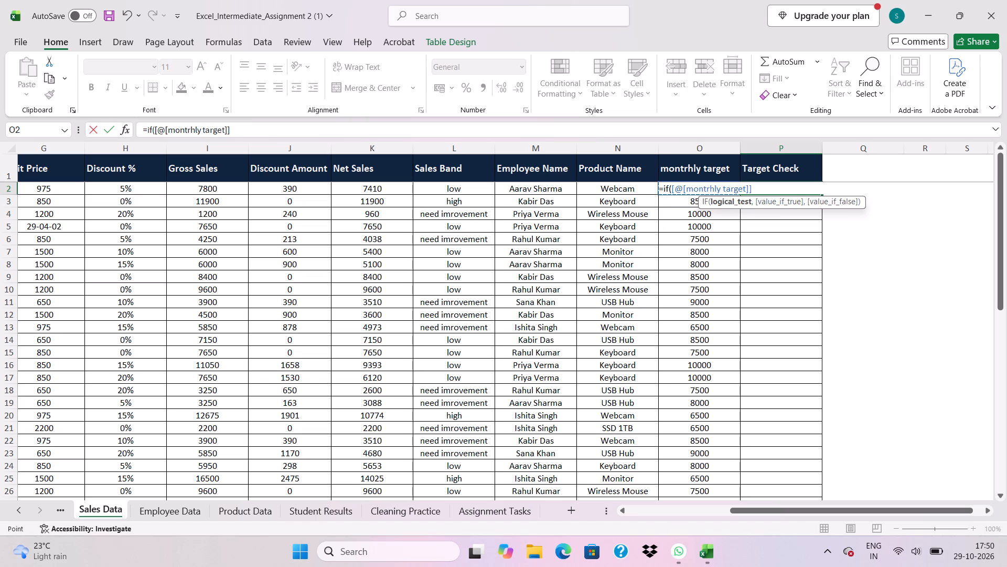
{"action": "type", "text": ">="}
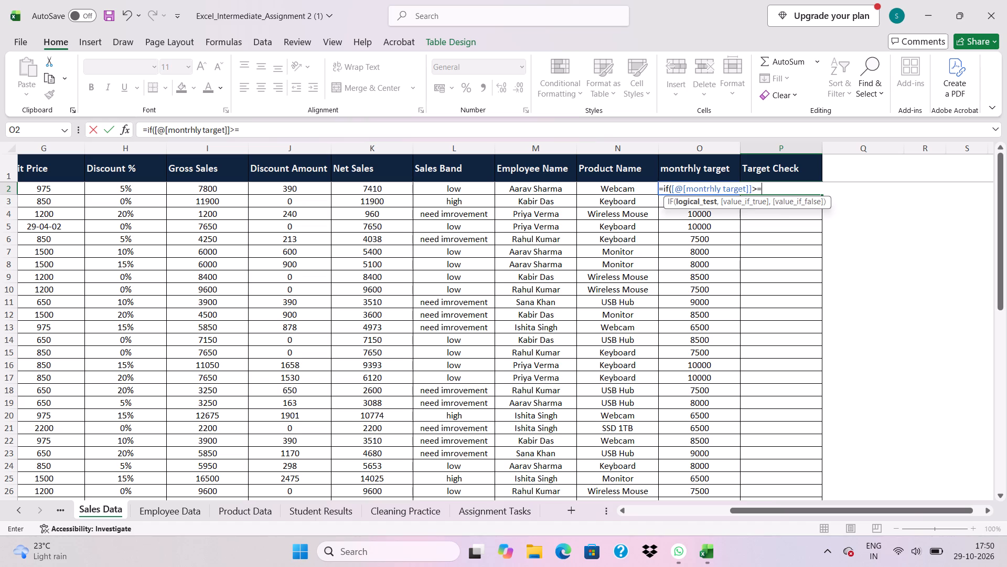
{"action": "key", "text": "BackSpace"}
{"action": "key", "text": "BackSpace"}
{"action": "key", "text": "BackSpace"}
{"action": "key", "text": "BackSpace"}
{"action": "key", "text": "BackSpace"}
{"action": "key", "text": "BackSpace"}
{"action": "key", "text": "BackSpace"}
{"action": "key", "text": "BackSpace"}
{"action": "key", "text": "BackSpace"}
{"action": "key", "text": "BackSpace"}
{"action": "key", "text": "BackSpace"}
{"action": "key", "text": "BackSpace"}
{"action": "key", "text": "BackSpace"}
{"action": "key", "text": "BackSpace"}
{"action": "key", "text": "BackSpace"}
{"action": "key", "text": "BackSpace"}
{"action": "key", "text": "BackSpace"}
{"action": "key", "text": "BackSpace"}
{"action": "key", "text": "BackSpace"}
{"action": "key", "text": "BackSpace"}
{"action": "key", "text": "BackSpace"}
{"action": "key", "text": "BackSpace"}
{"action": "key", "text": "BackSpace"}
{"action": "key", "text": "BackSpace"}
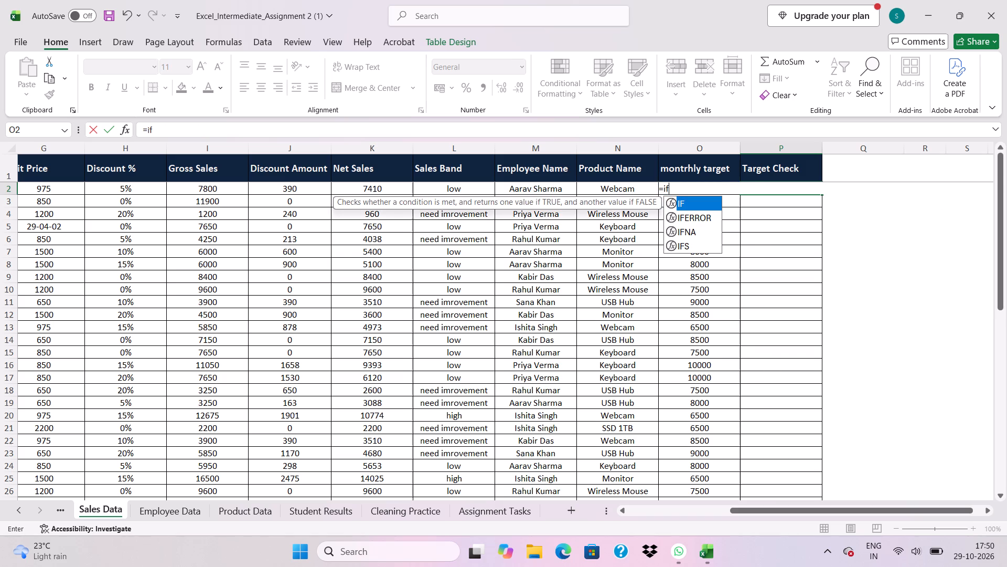
Set the IF formula's logical test to the row's Net Sales >= O1.
{"action": "key", "text": "shift+parenleft"}
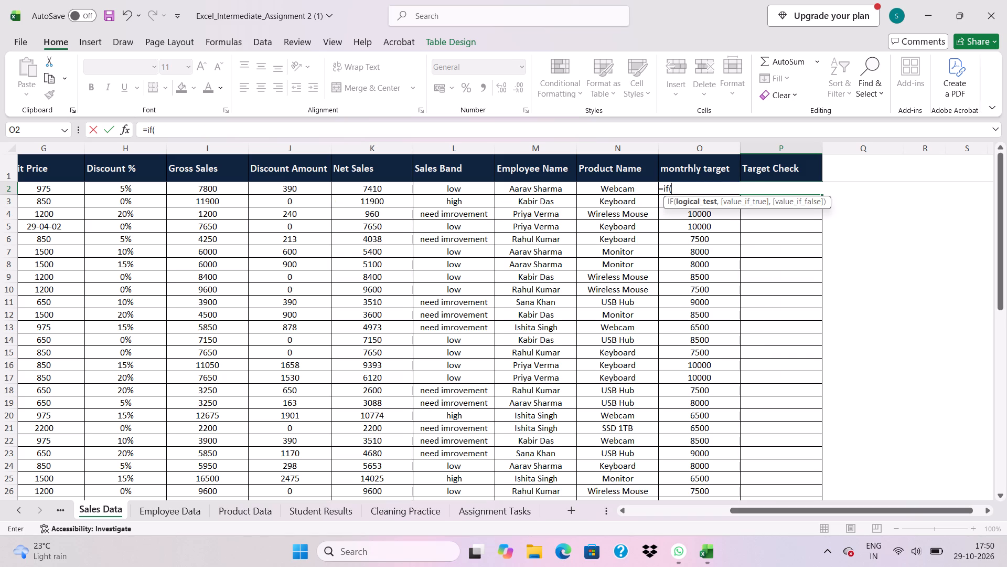
{"action": "left_click", "coordinate": [384, 186]}
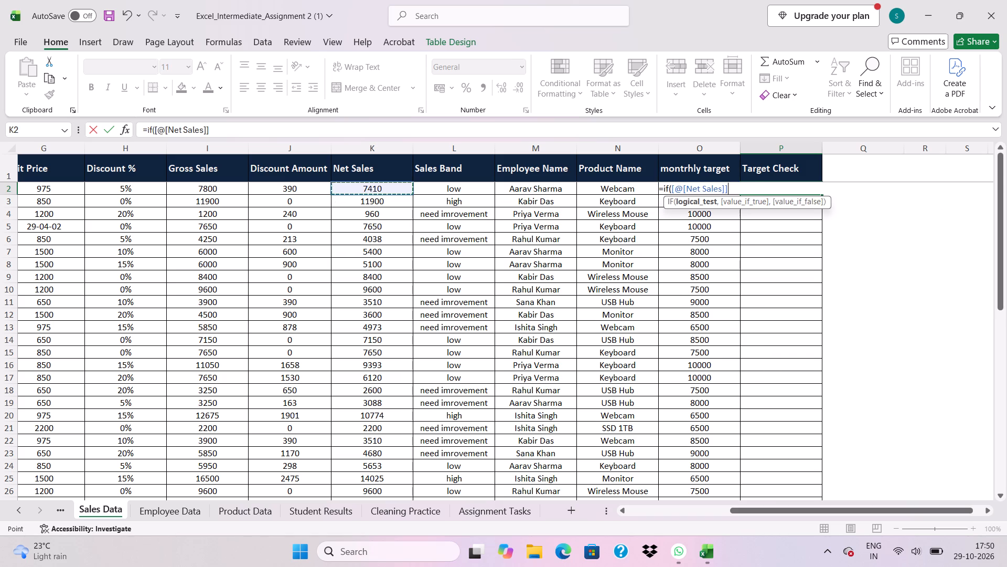
{"action": "type", "text": ">="}
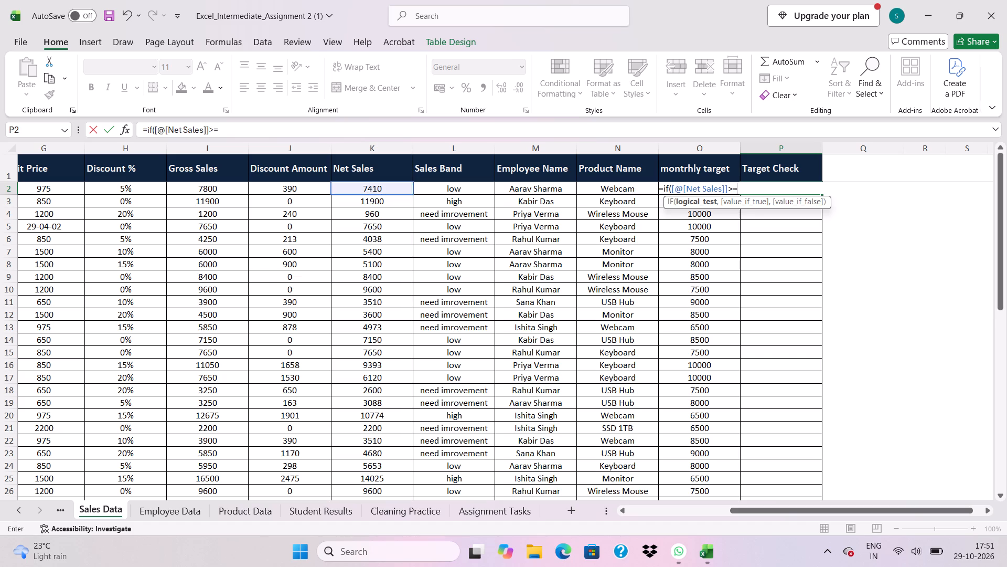
{"action": "key", "text": "o"}
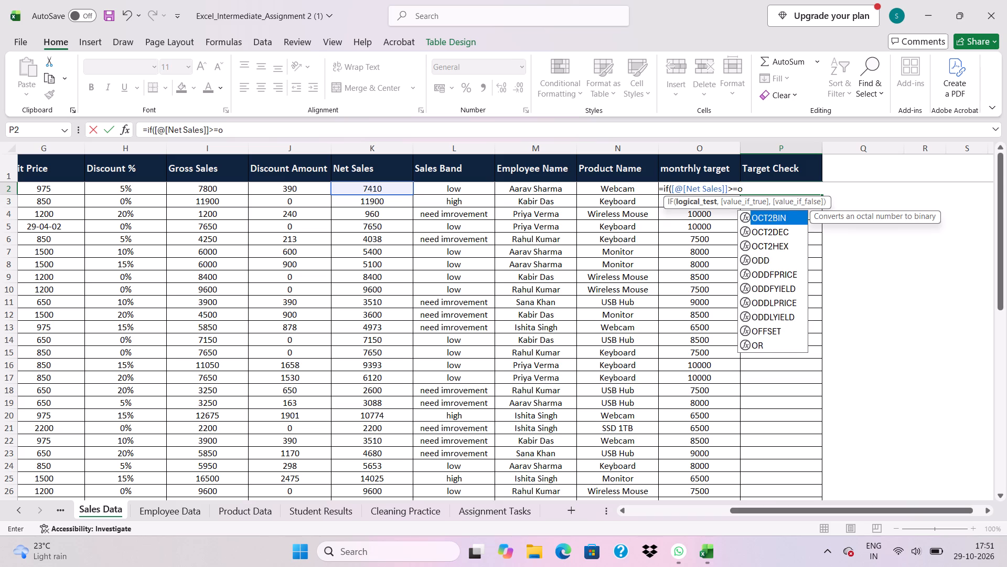
{"action": "key", "text": "1"}
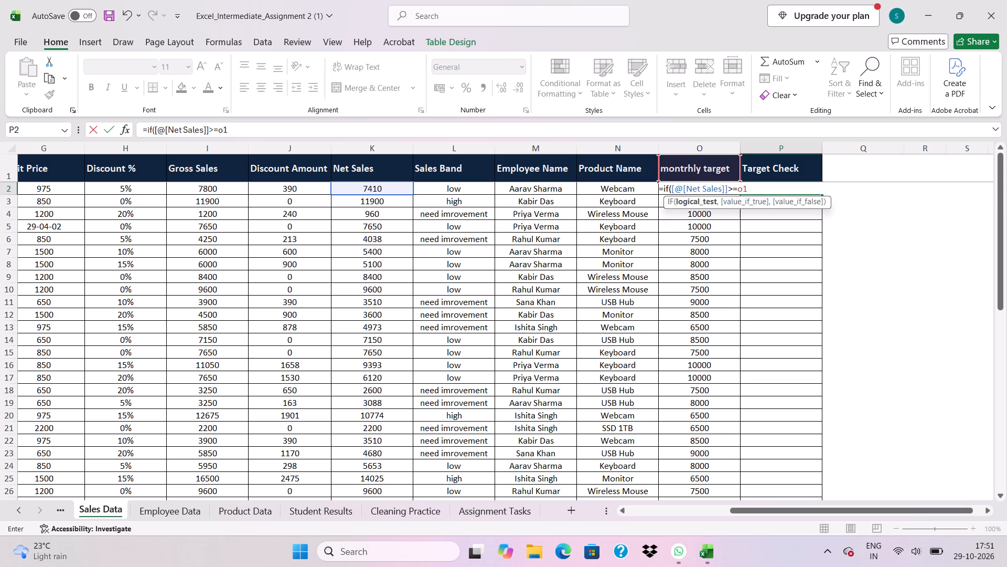
{"action": "key", "text": "comma"}
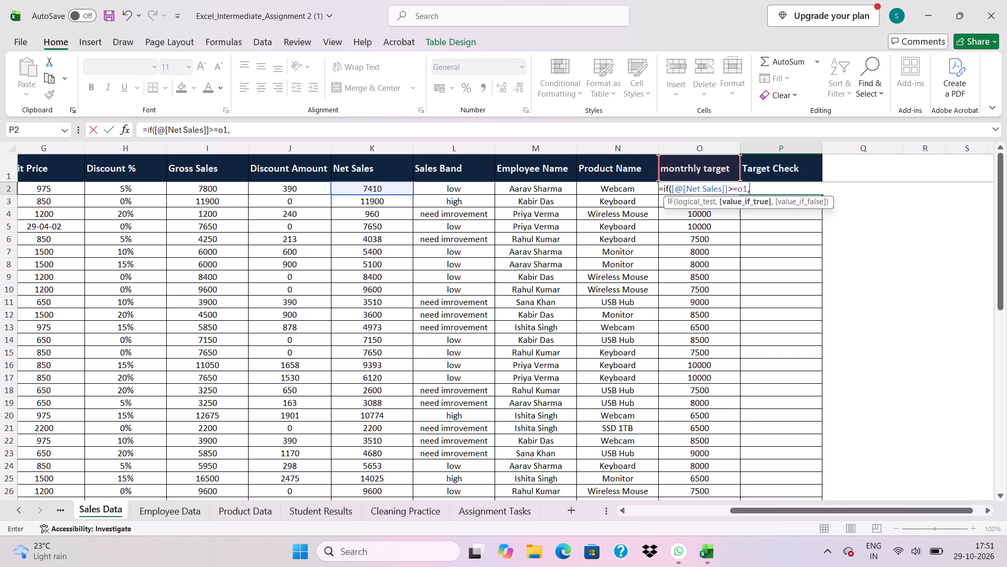
Give the IF formula "target achieve" if true and "target not achieve" if false, close it and enter it in Target Check.
{"action": "type", "text": "\"target achei"}
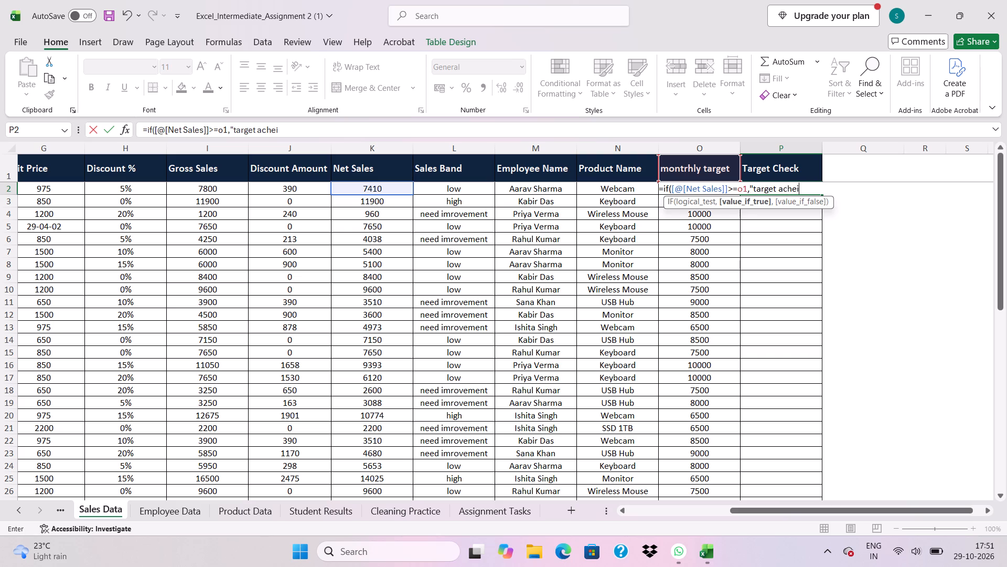
{"action": "type", "text": "eve"}
{"action": "key", "text": "BackSpace"}
{"action": "key", "text": "BackSpace"}
{"action": "key", "text": "BackSpace"}
{"action": "type", "text": "ve\""}
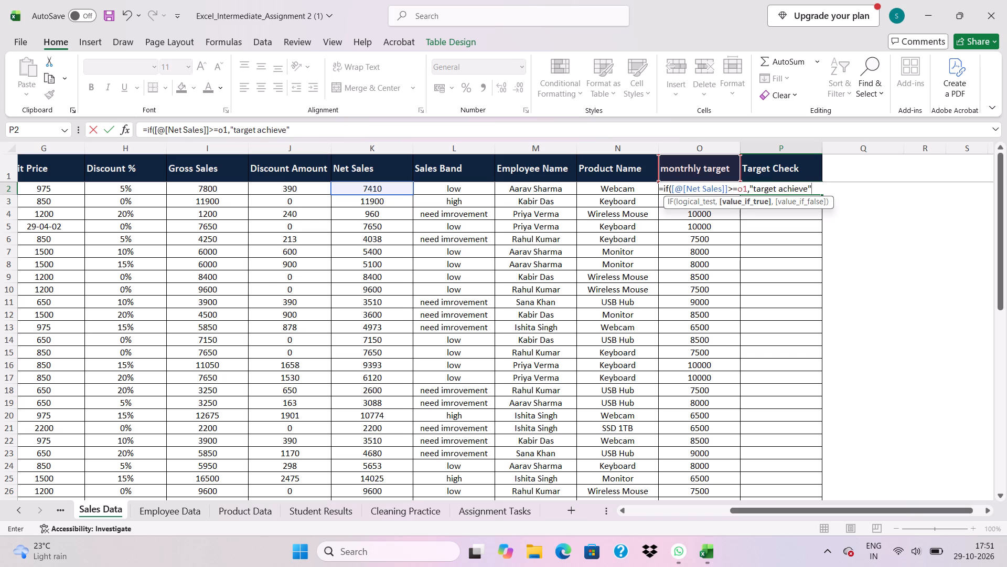
{"action": "type", "text": ",\"target not acheive"}
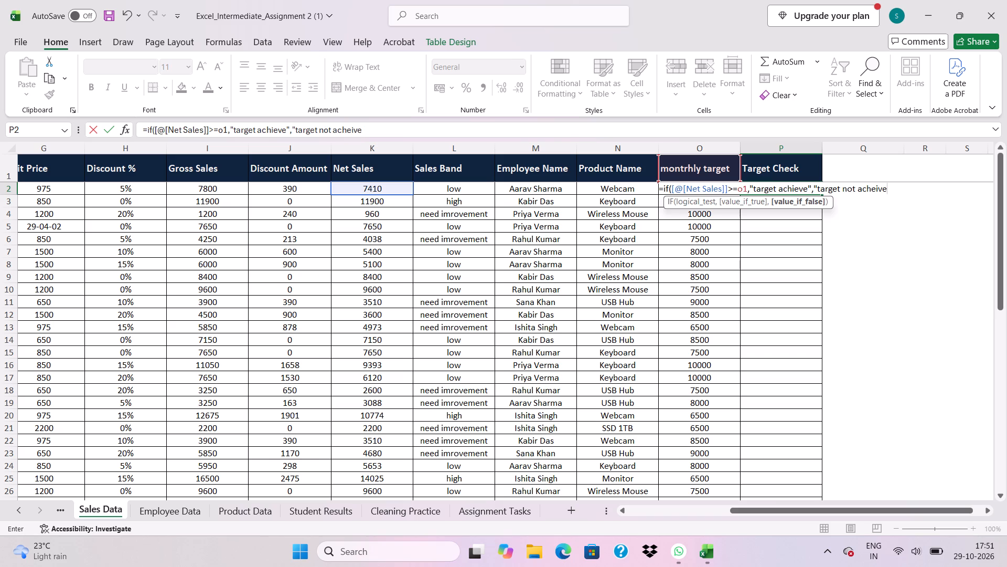
{"action": "key", "text": "shift+quotedbl"}
{"action": "key", "text": "shift+parenright"}
{"action": "key", "text": "Return"}
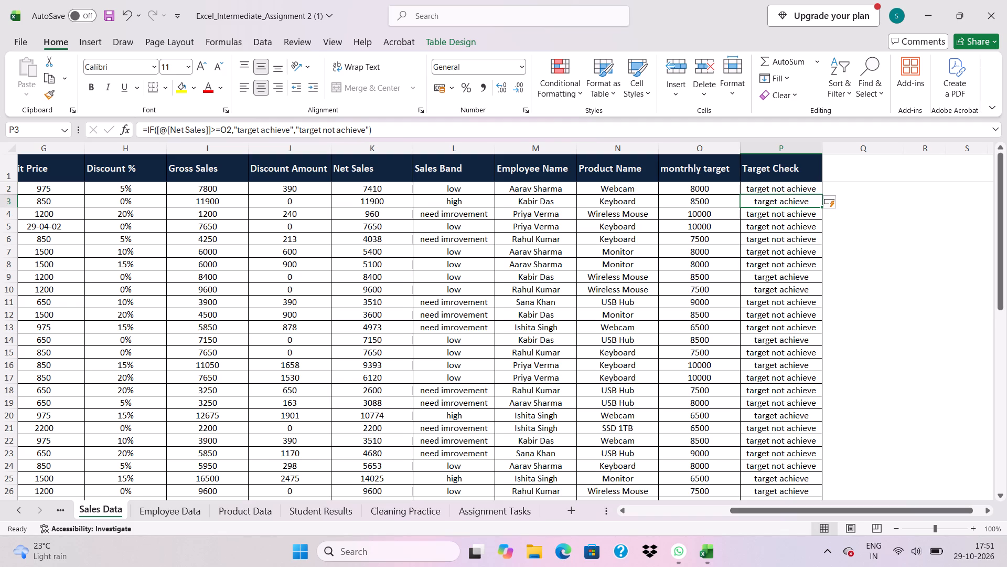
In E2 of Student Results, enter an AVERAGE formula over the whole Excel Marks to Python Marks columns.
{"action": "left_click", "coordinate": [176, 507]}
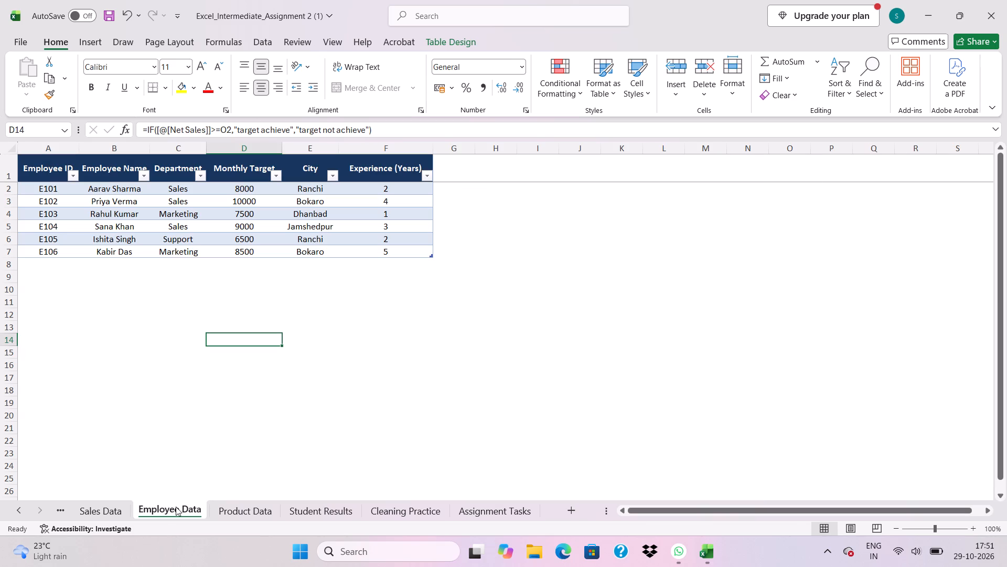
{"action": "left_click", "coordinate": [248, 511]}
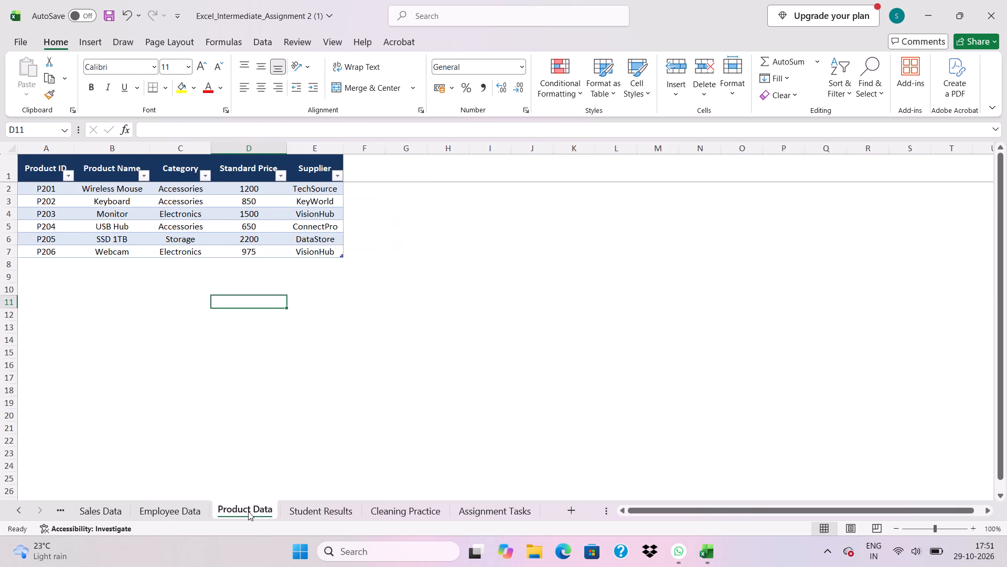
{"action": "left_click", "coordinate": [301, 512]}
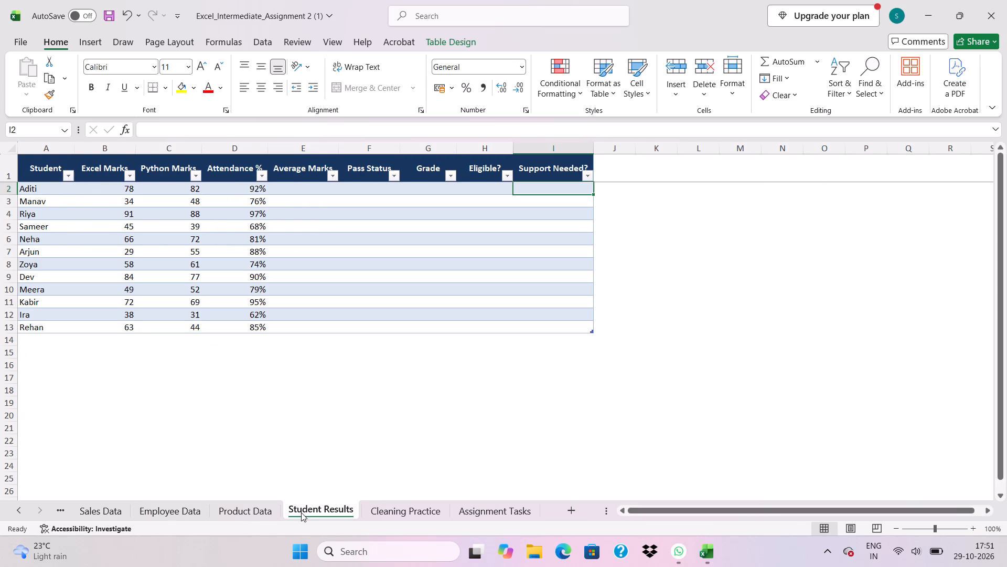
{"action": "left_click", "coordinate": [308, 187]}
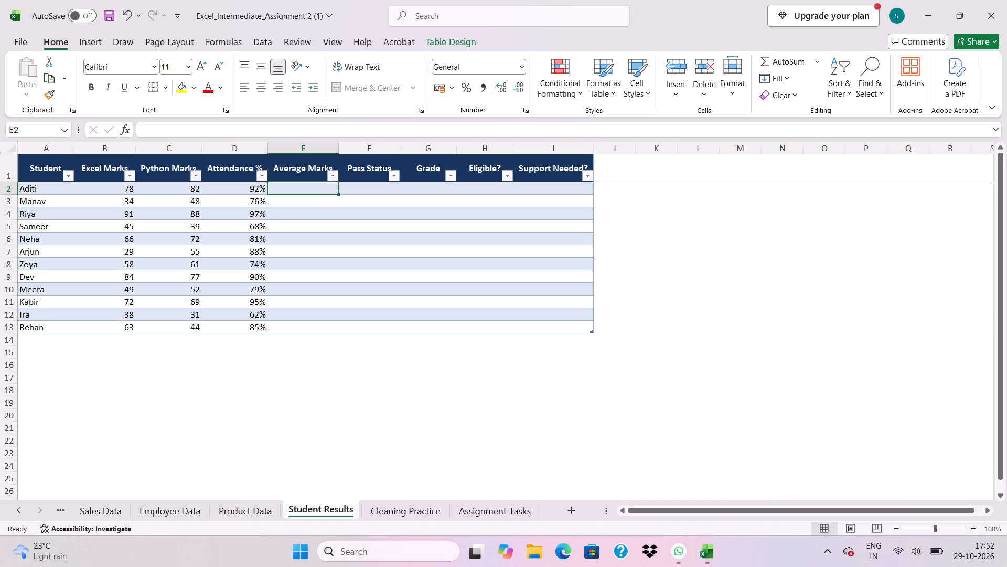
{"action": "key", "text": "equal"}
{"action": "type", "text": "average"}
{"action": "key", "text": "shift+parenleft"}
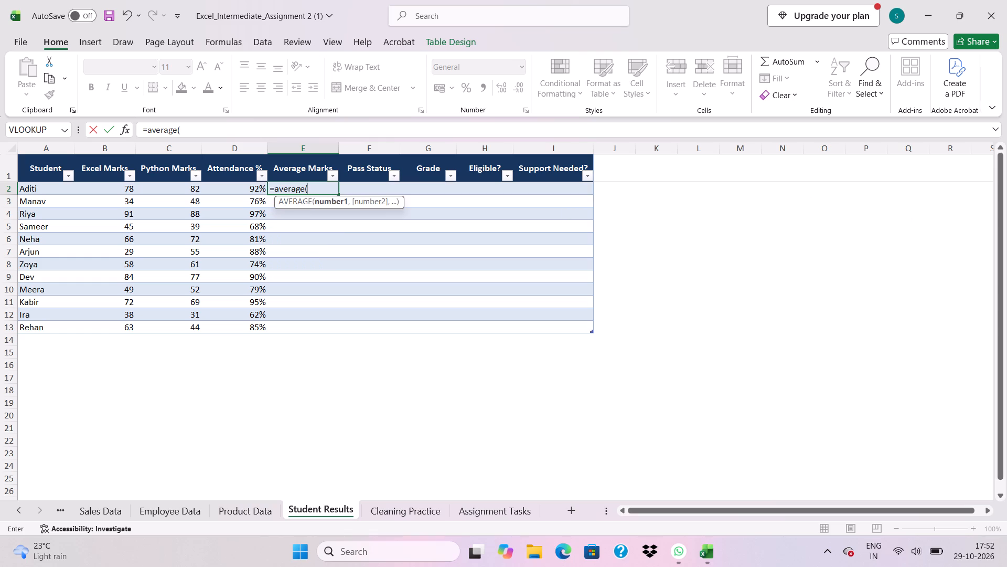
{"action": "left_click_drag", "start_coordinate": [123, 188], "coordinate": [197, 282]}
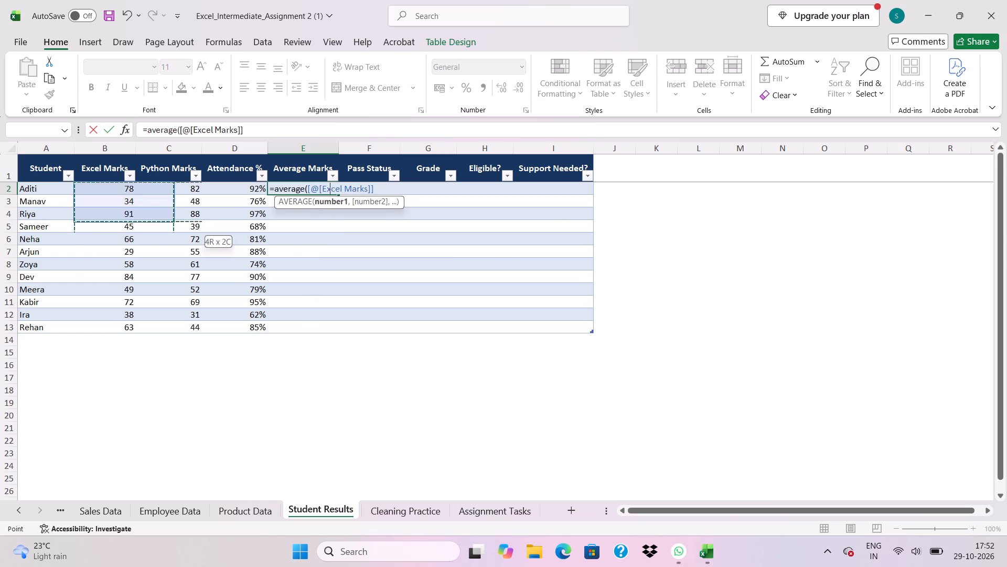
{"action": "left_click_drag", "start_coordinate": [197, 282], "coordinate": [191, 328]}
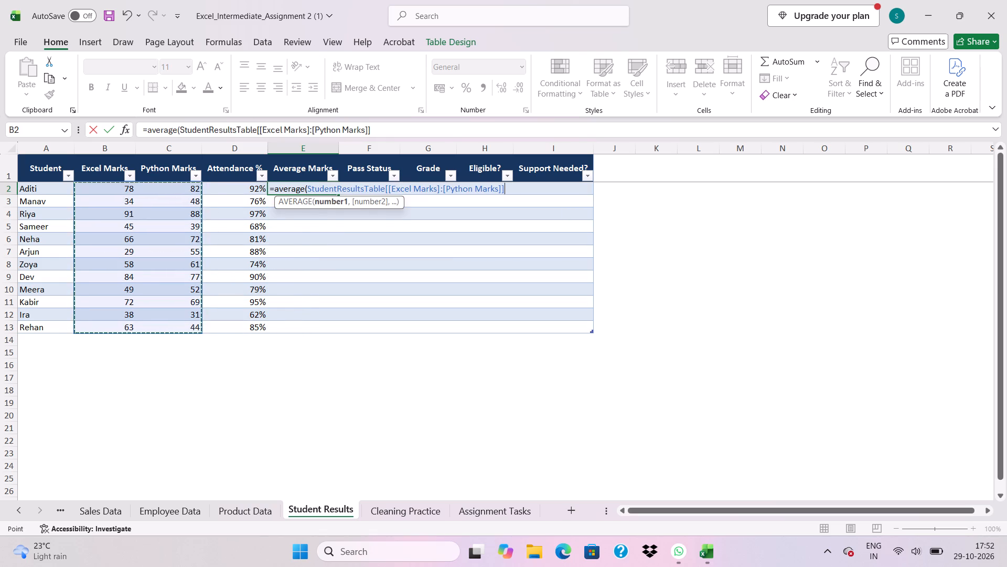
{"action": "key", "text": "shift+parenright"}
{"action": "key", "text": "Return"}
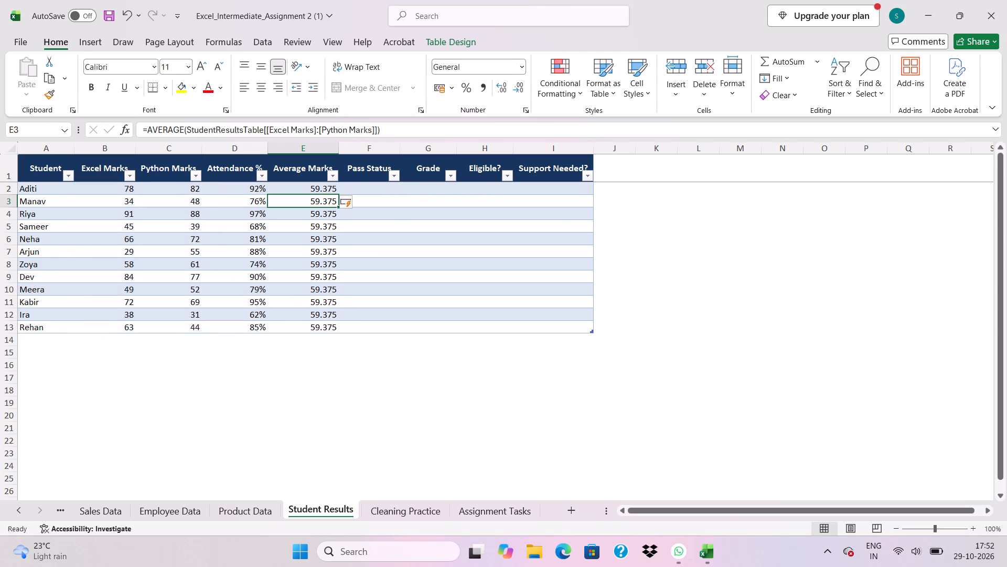
Replace the E2 formula in Student Results with an AVERAGE of the same row's Excel Marks to Python Marks and fill it down Average Marks.
{"action": "left_click", "coordinate": [318, 188]}
{"action": "key", "text": "BackSpace"}
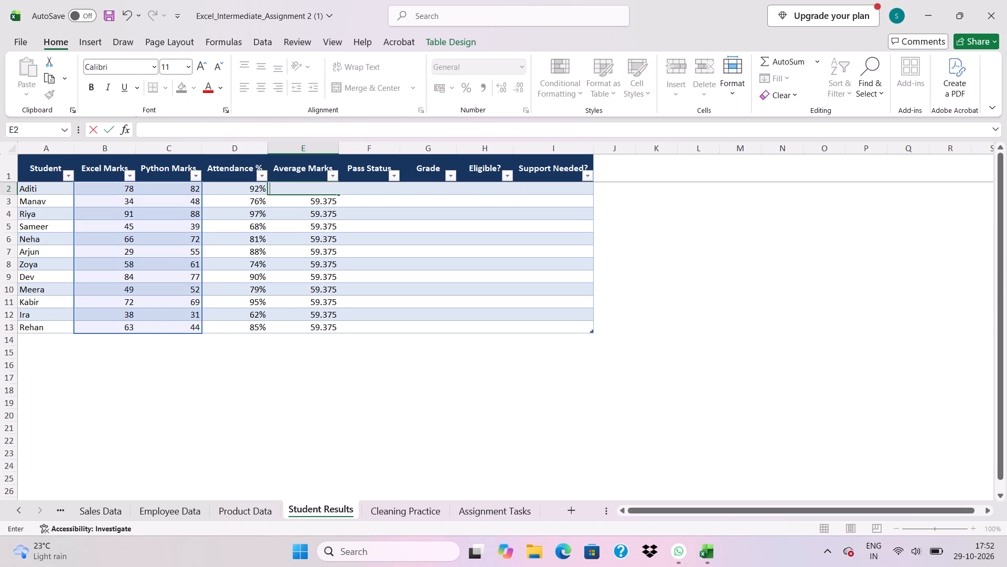
{"action": "key", "text": "BackSpace"}
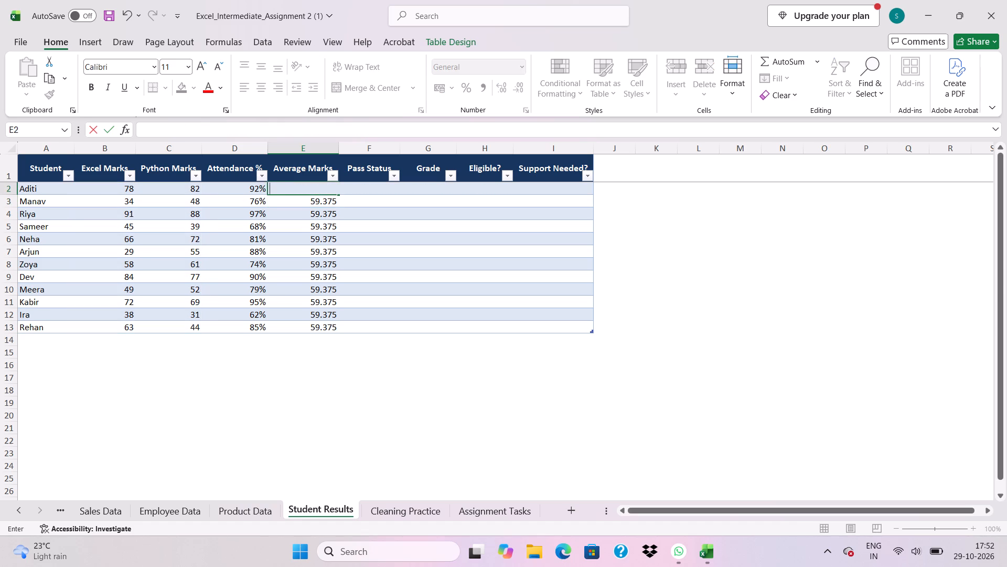
{"action": "left_click", "coordinate": [319, 204]}
{"action": "left_click", "coordinate": [316, 188]}
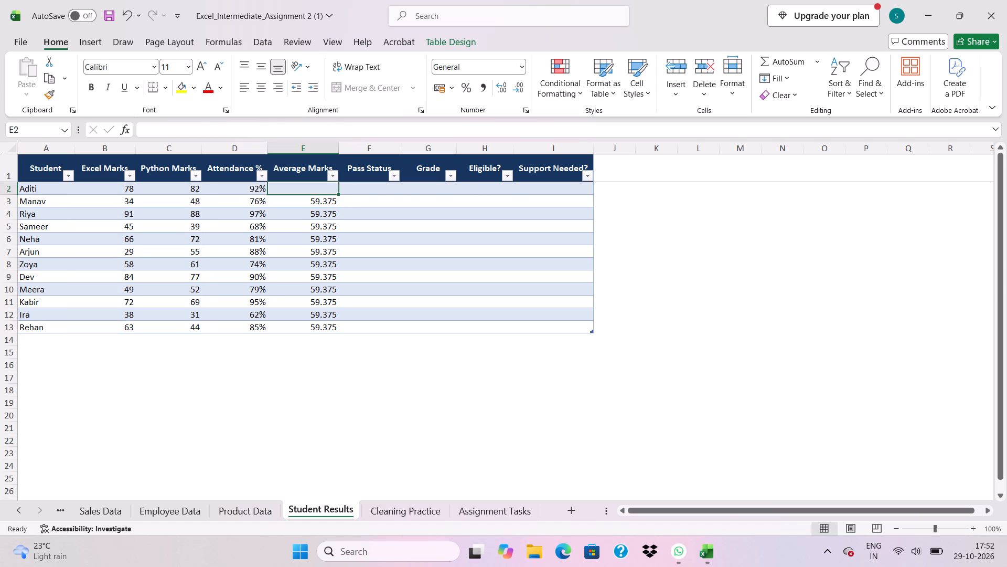
{"action": "key", "text": "equal"}
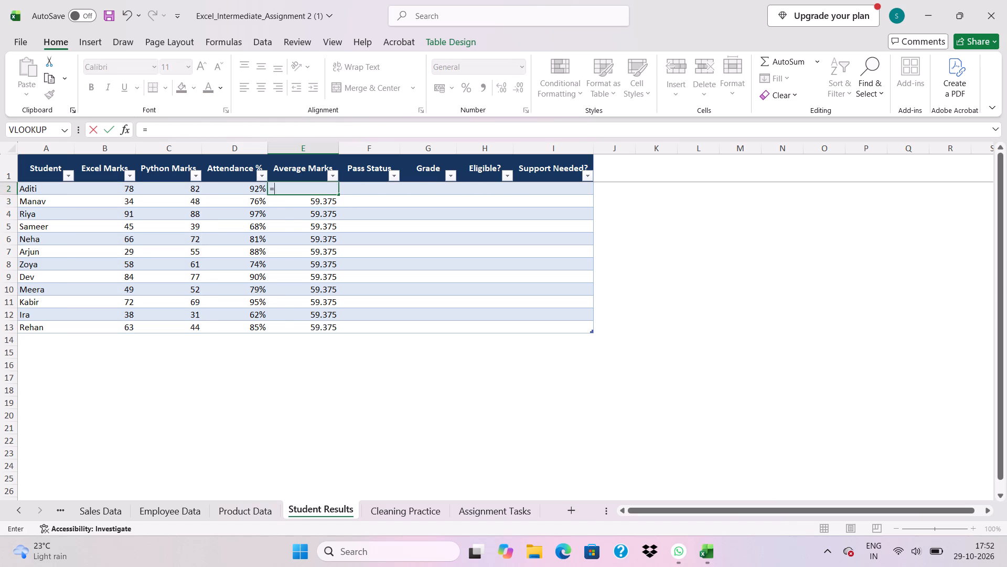
{"action": "type", "text": "average"}
{"action": "key", "text": "shift+parenleft"}
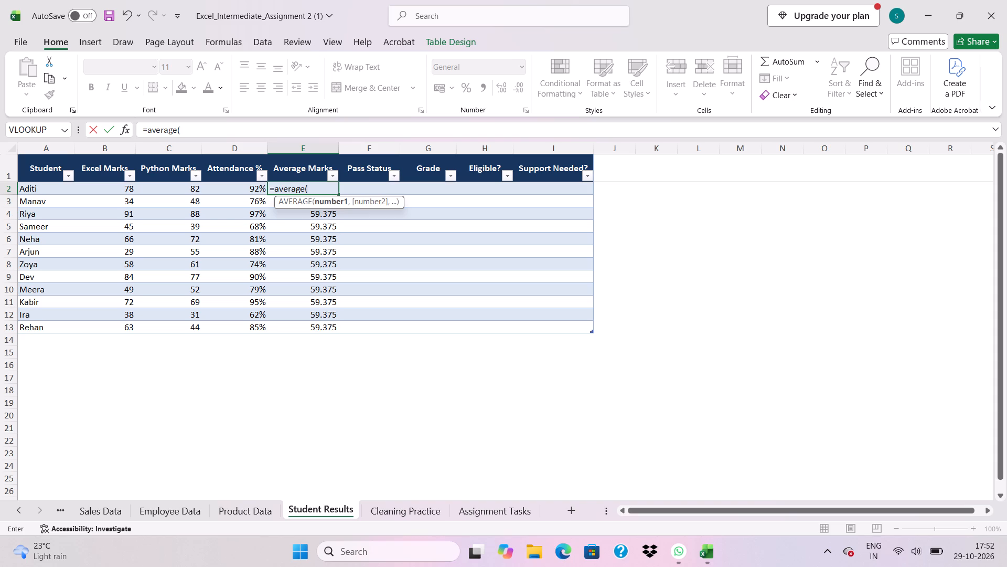
{"action": "left_click_drag", "start_coordinate": [117, 188], "coordinate": [164, 191]}
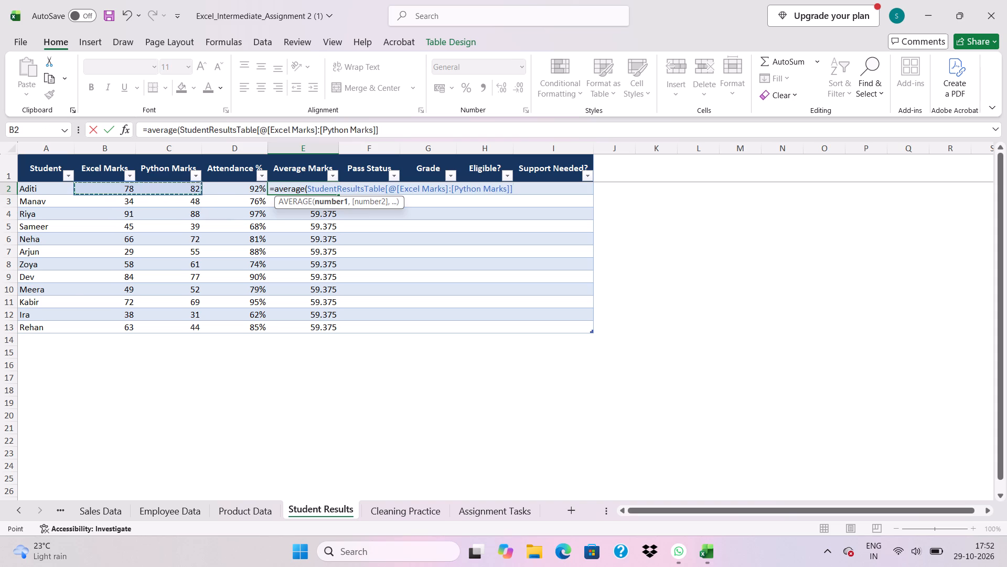
{"action": "key", "text": "shift+parenright"}
{"action": "key", "text": "Return"}
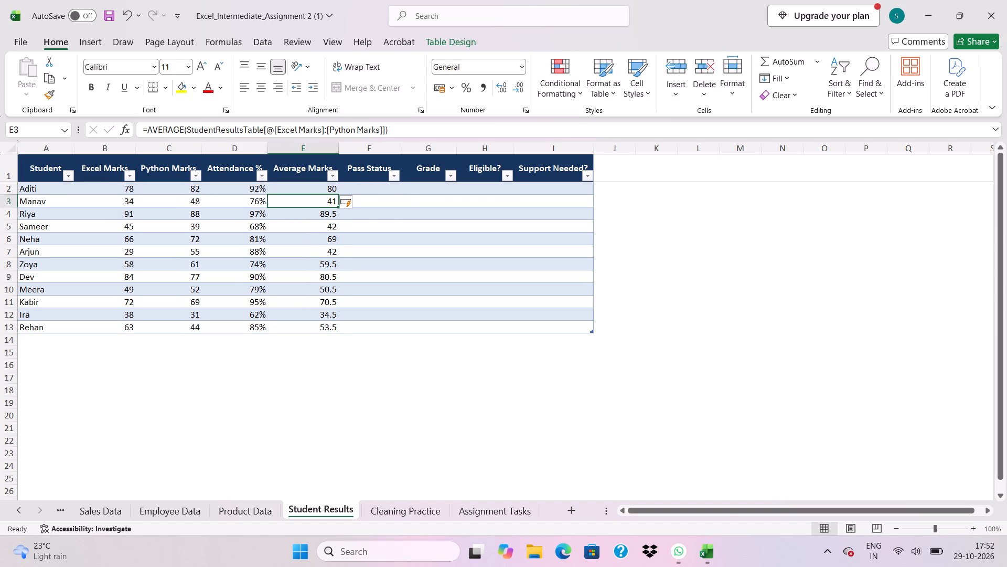
{"action": "left_click", "coordinate": [301, 190]}
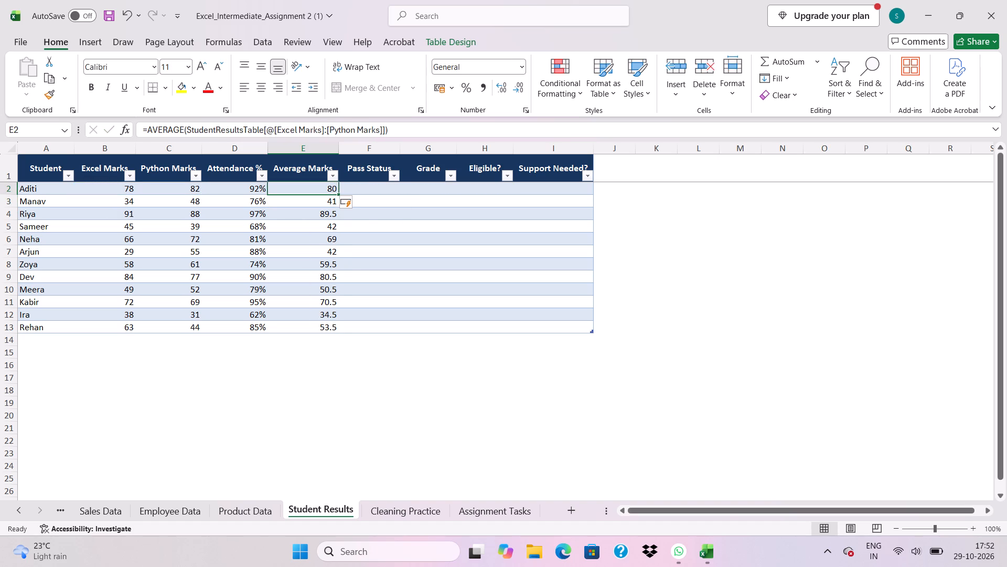
{"action": "double_click", "coordinate": [338, 193]}
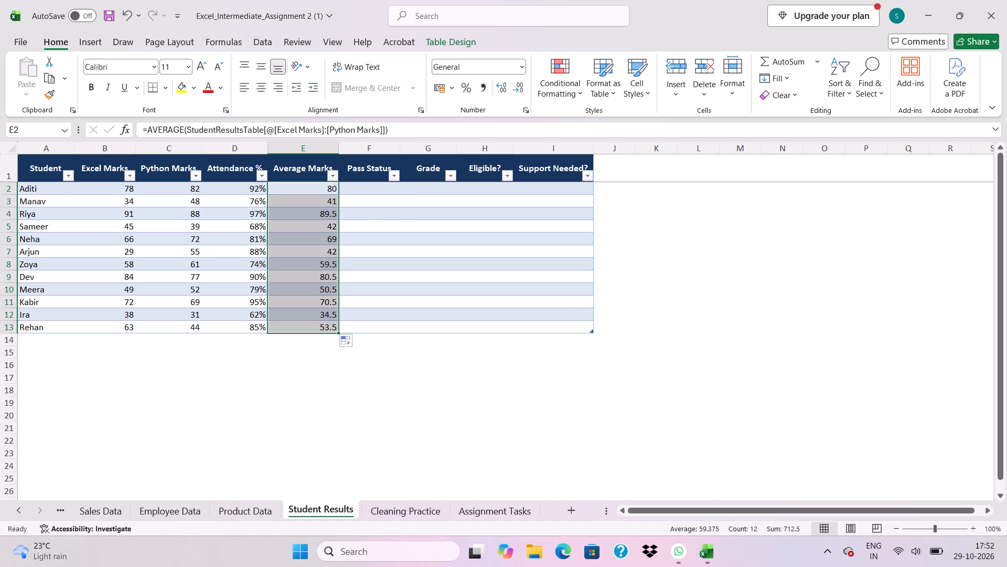
Consult the Assignment Tasks and enter an IF in F2 of Student Results giving "pass" if the row's Average Marks >= 40, otherwise "fail".
{"action": "left_click", "coordinate": [364, 187]}
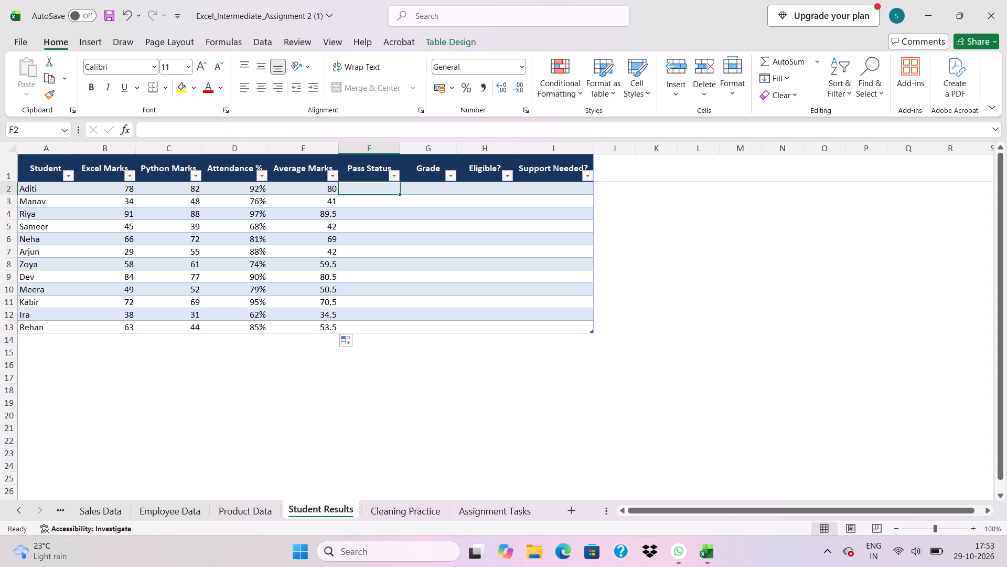
{"action": "left_click", "coordinate": [481, 510]}
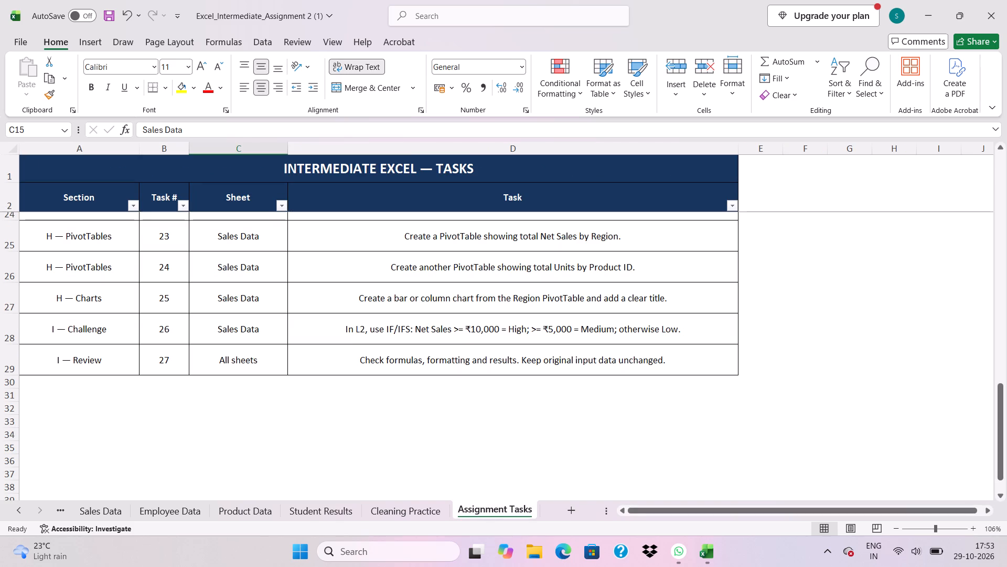
{"action": "scroll", "coordinate": [367, 382], "scroll_direction": "up", "scroll_amount": 1}
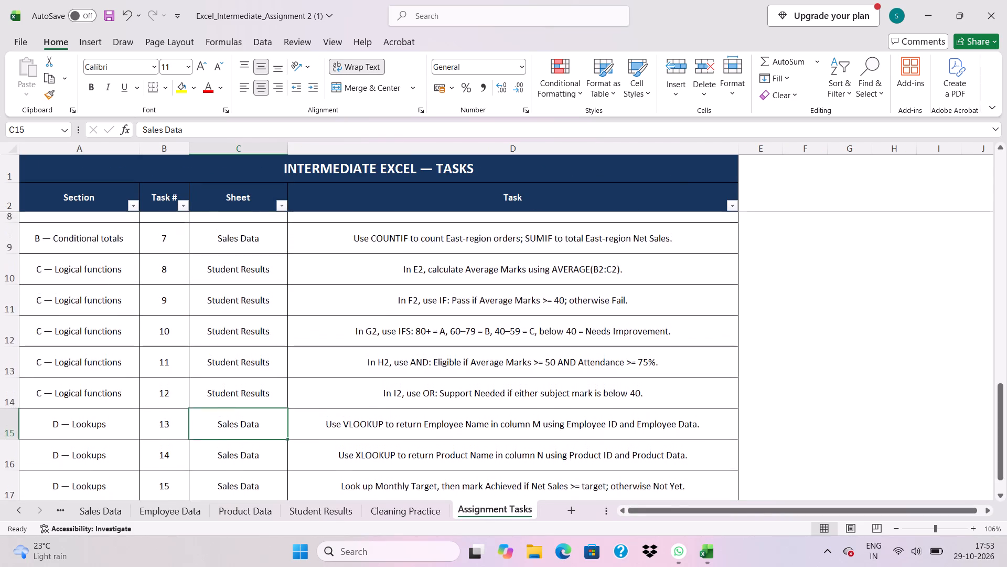
{"action": "scroll", "coordinate": [367, 382], "scroll_direction": "up", "scroll_amount": 2}
{"action": "scroll", "coordinate": [367, 382], "scroll_direction": "down", "scroll_amount": 1}
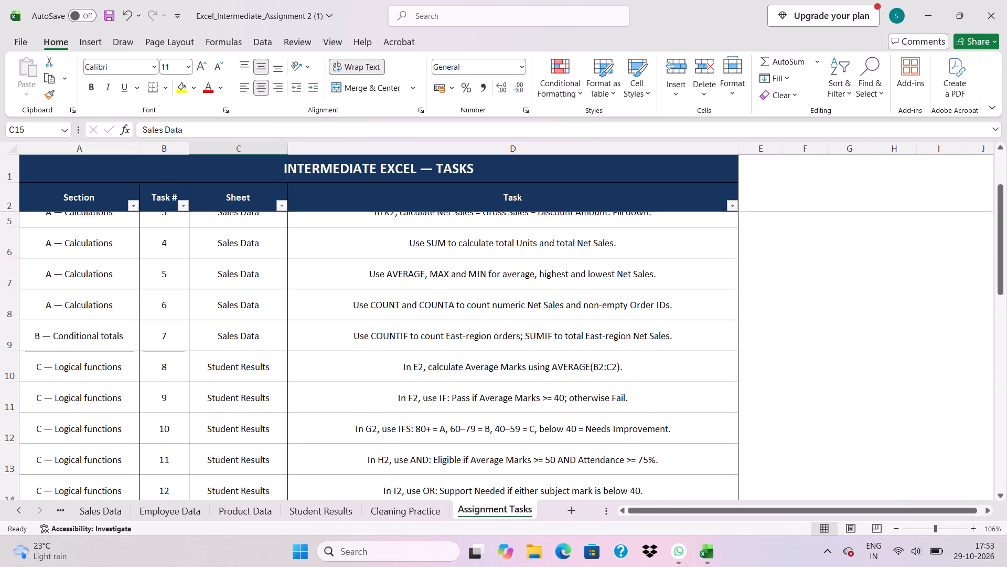
{"action": "scroll", "coordinate": [367, 382], "scroll_direction": "down", "scroll_amount": 1}
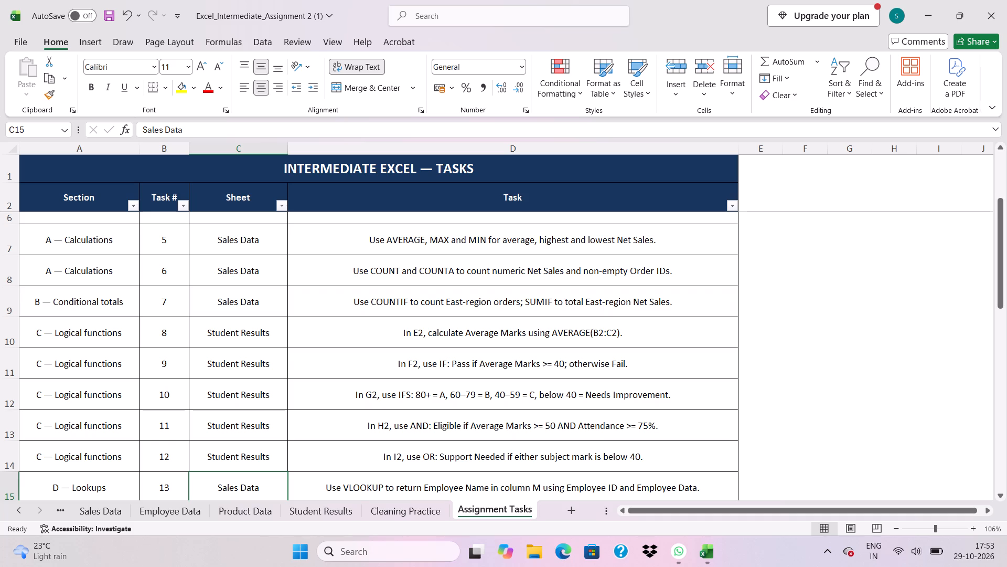
{"action": "left_click", "coordinate": [311, 514]}
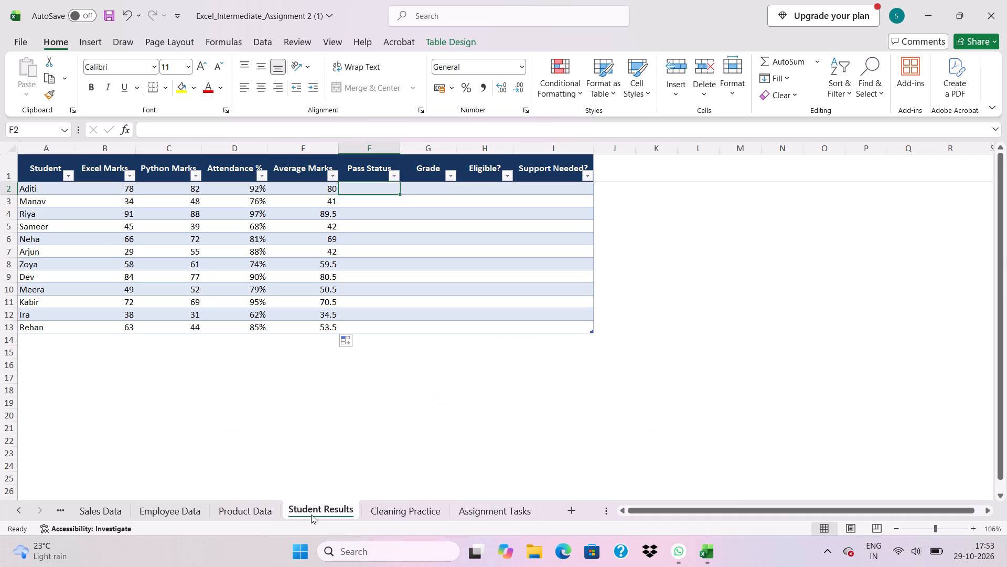
{"action": "left_click", "coordinate": [361, 188]}
{"action": "type", "text": "=if("}
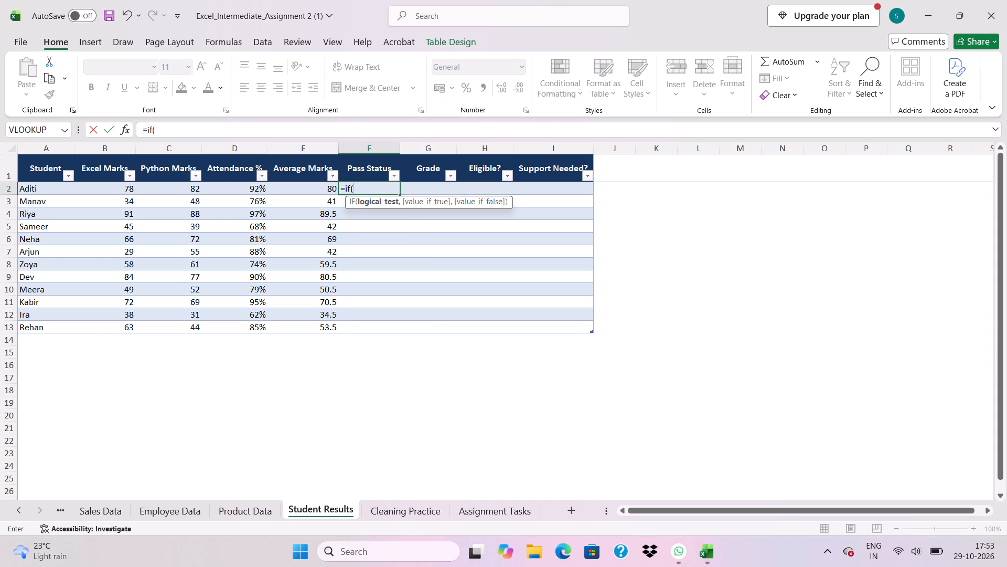
{"action": "left_click", "coordinate": [305, 186]}
{"action": "type", "text": ">=40"}
{"action": "key", "text": "comma"}
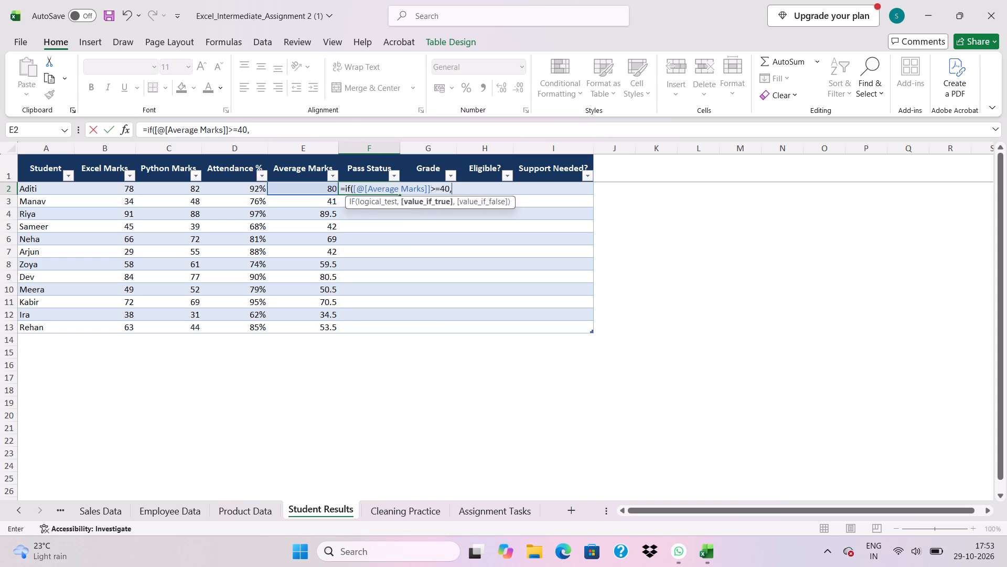
{"action": "type", "text": "\"pass\","}
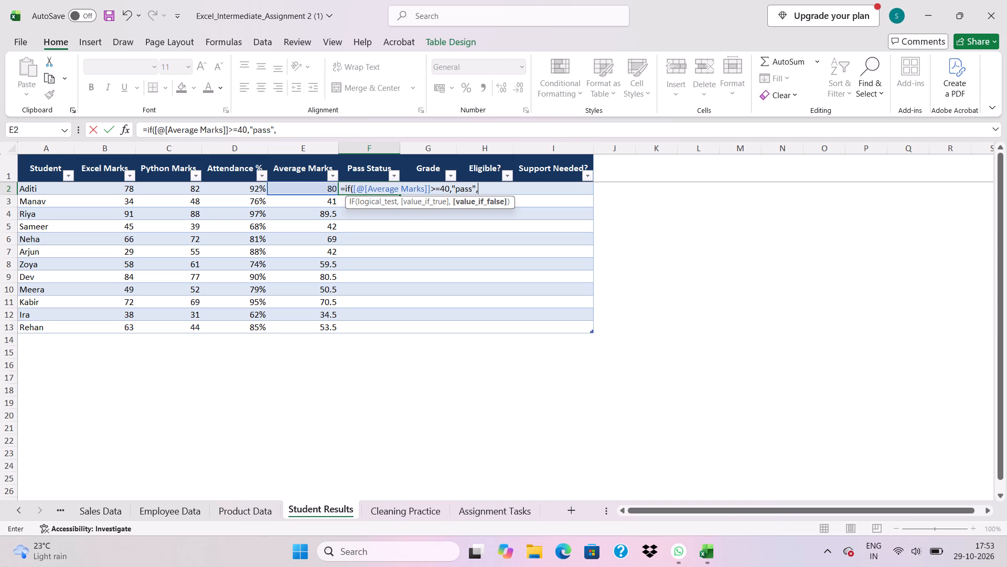
{"action": "type", "text": "\"fail\")"}
{"action": "key", "text": "Return"}
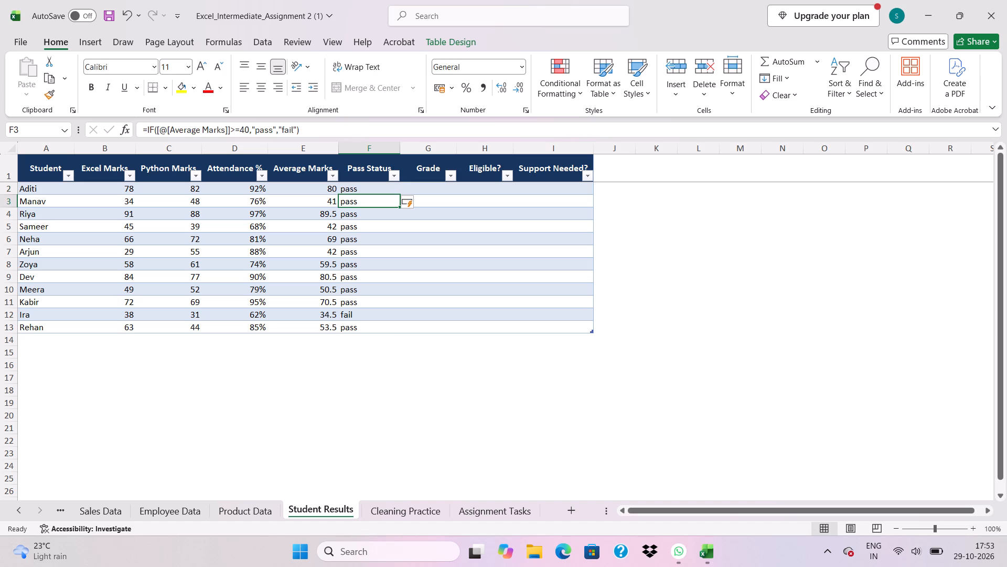
Consult the Assignment Tasks and start an IFS formula in G2 of Student Results giving "a" if the row's Average Marks >= 80.
{"action": "left_click", "coordinate": [416, 185]}
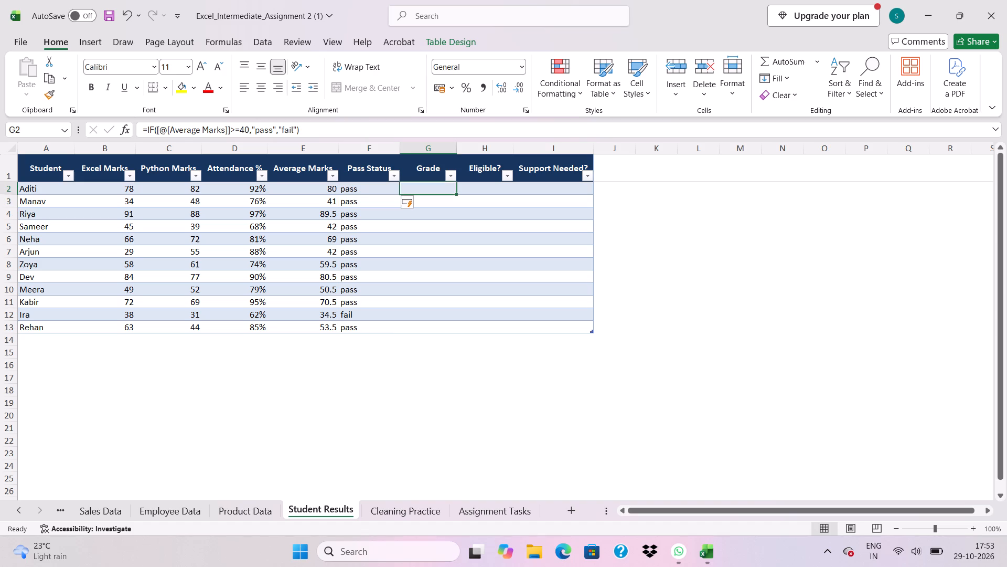
{"action": "left_click", "coordinate": [477, 507]}
{"action": "scroll", "coordinate": [490, 404], "scroll_direction": "down", "scroll_amount": 1}
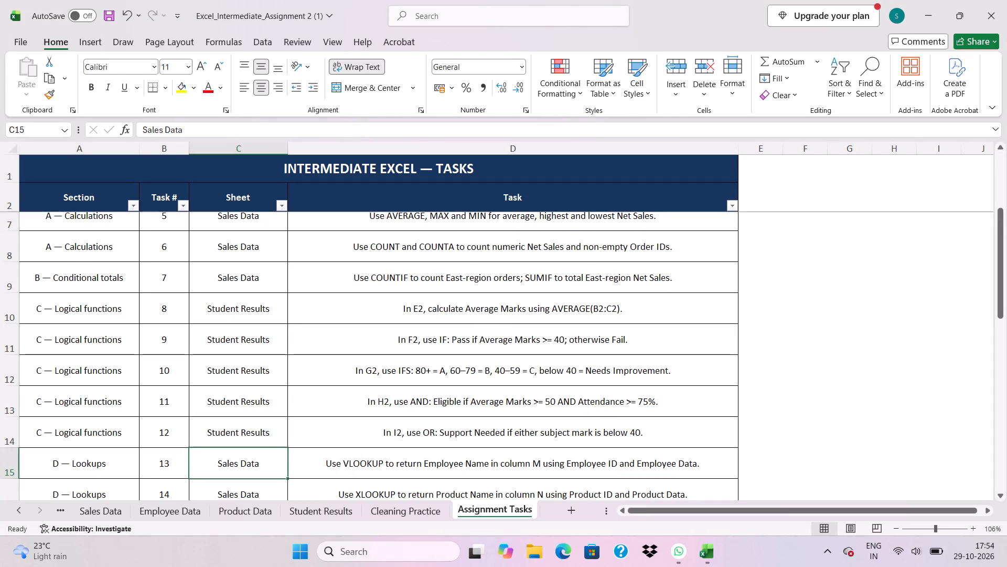
{"action": "left_click", "coordinate": [315, 509]}
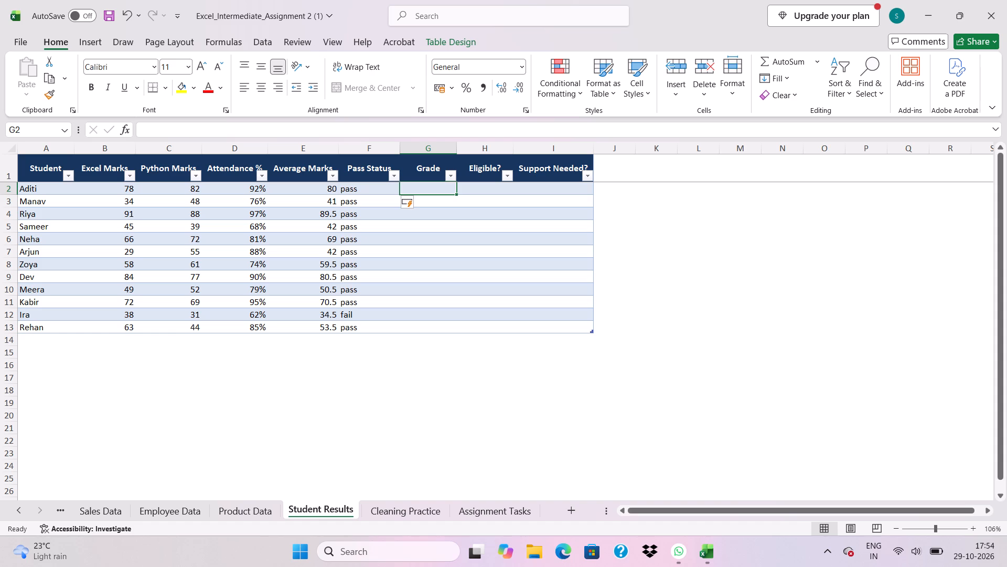
{"action": "type", "text": "=ifs"}
{"action": "key", "text": "shift+parenleft"}
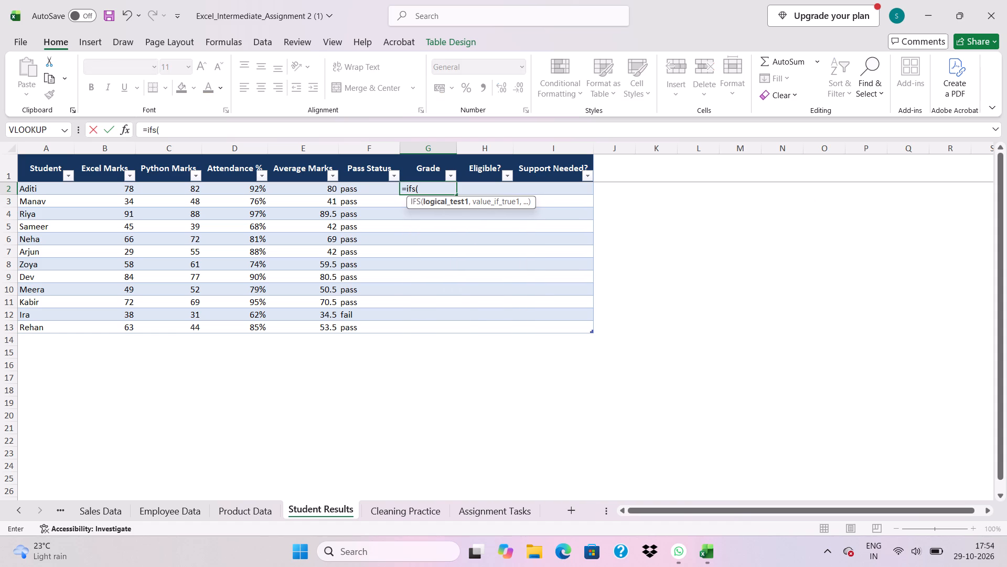
{"action": "left_click", "coordinate": [321, 185]}
{"action": "type", "text": ">="}
{"action": "type", "text": "80,\"a\","}
Extend the IFS with Average Marks >= 65 giving "b", >= 40 giving "c" and TRUE giving "d", and enter it in Grade.
{"action": "left_click", "coordinate": [321, 185]}
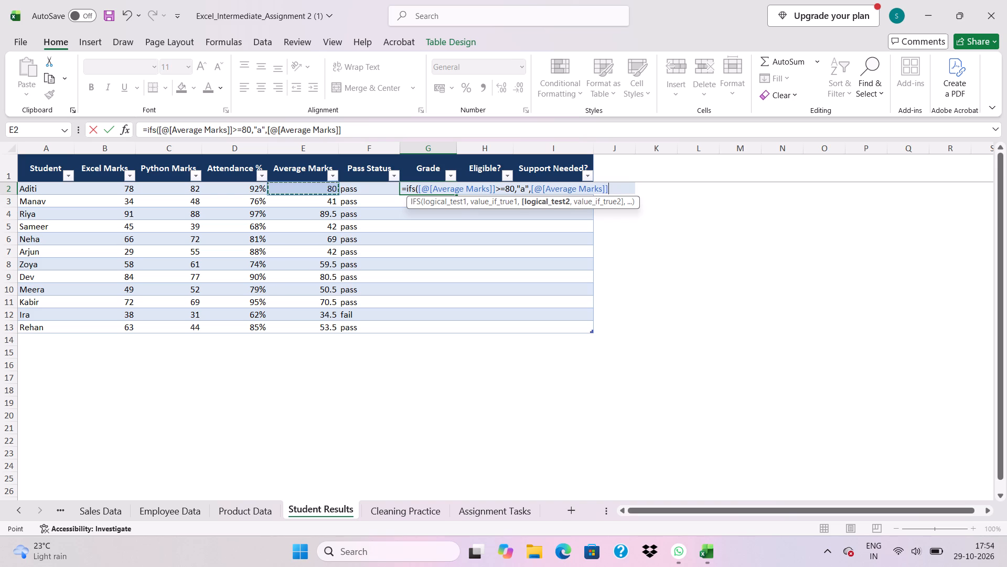
{"action": "type", "text": ">="}
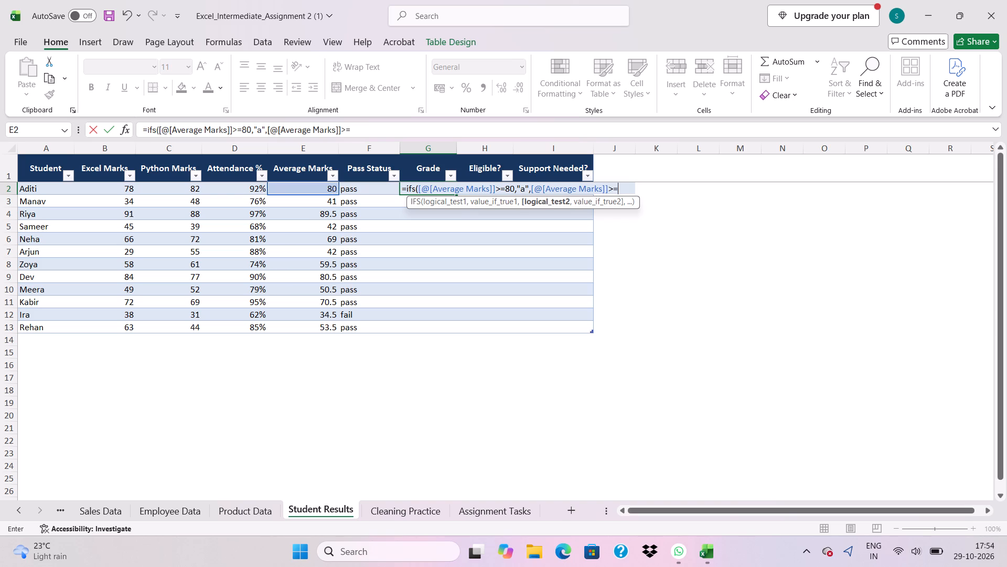
{"action": "key", "text": "6"}
{"action": "key", "text": "5"}
{"action": "key", "text": "comma"}
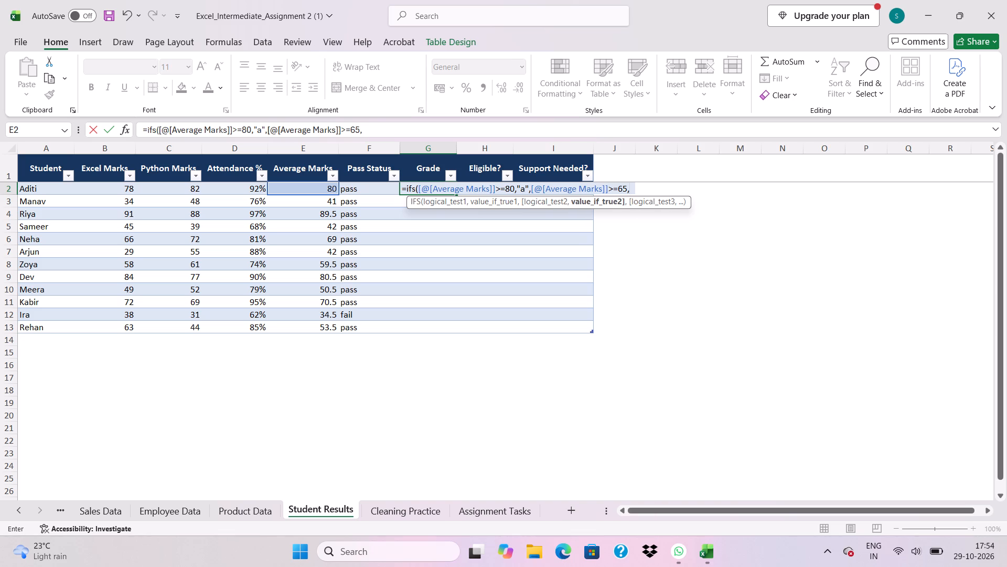
{"action": "type", "text": "\"b\""}
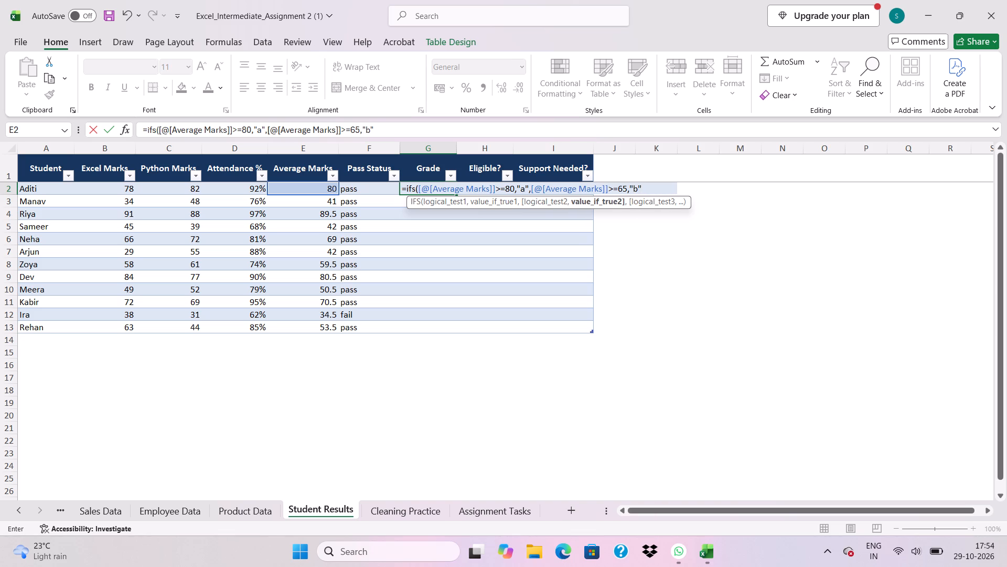
{"action": "key", "text": "comma"}
{"action": "left_click", "coordinate": [321, 185]}
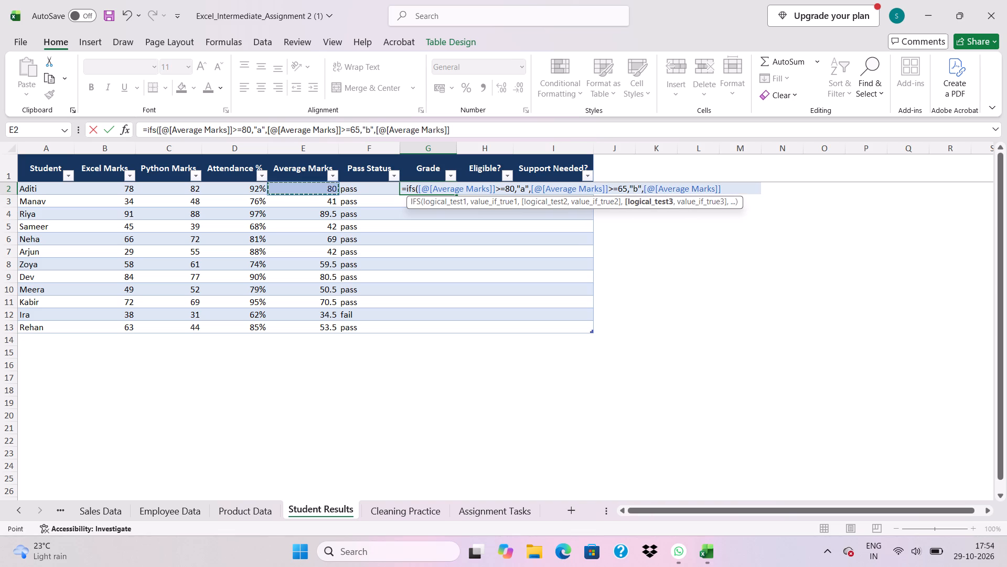
{"action": "type", "text": ">=40"}
{"action": "type", "text": ",\"c\""}
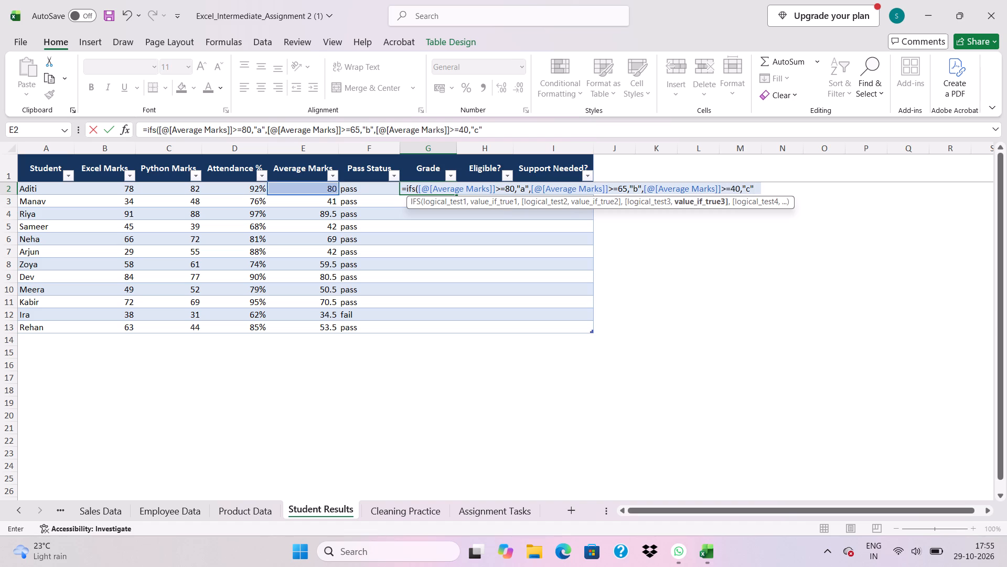
{"action": "type", "text": ",true"}
{"action": "key", "text": "comma"}
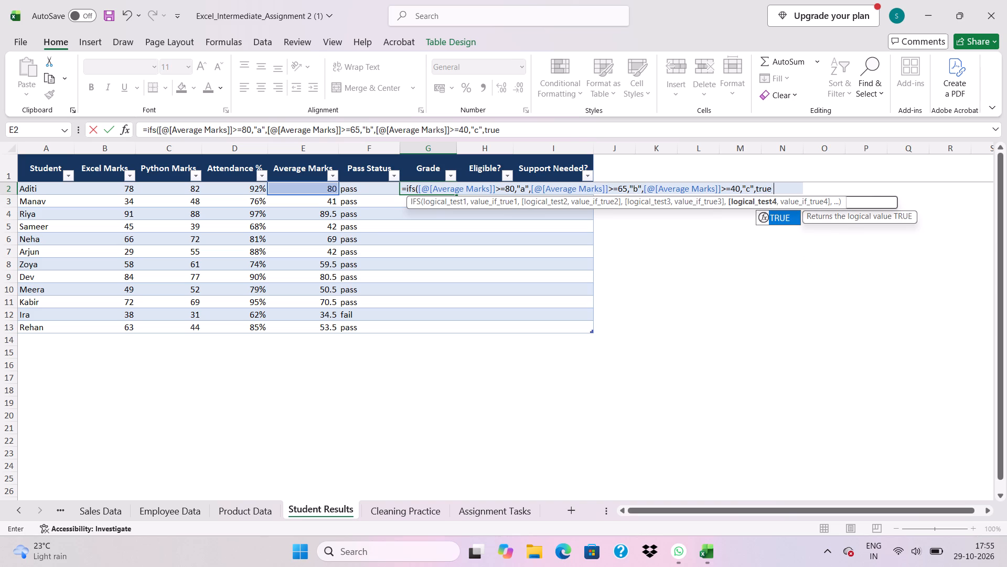
{"action": "type", "text": "\"d\")"}
{"action": "key", "text": "Return"}
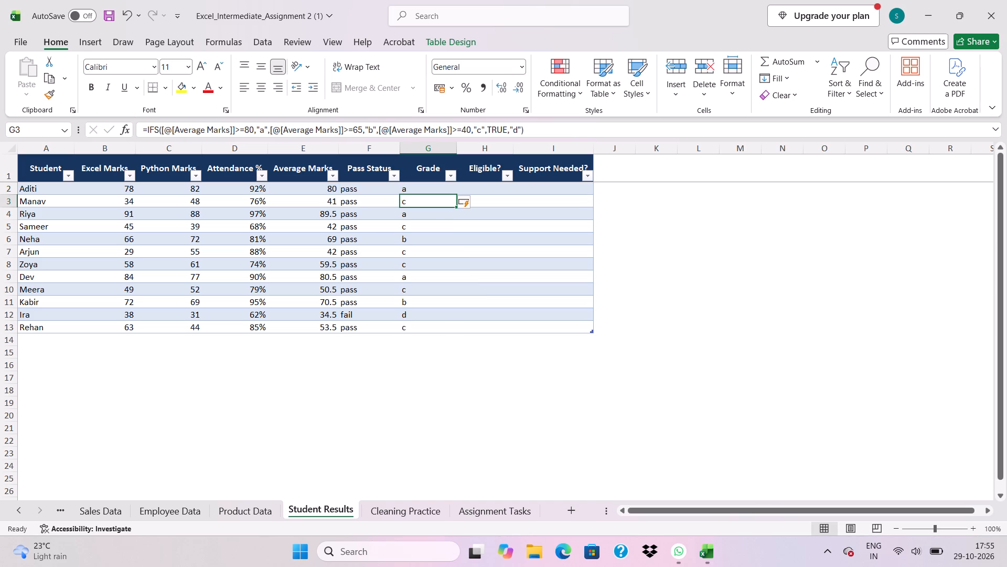
Consult the Assignment Tasks and start an IF with a nested AND in H2 of Student Results, first testing Average Marks >= 50.
{"action": "left_click", "coordinate": [486, 185]}
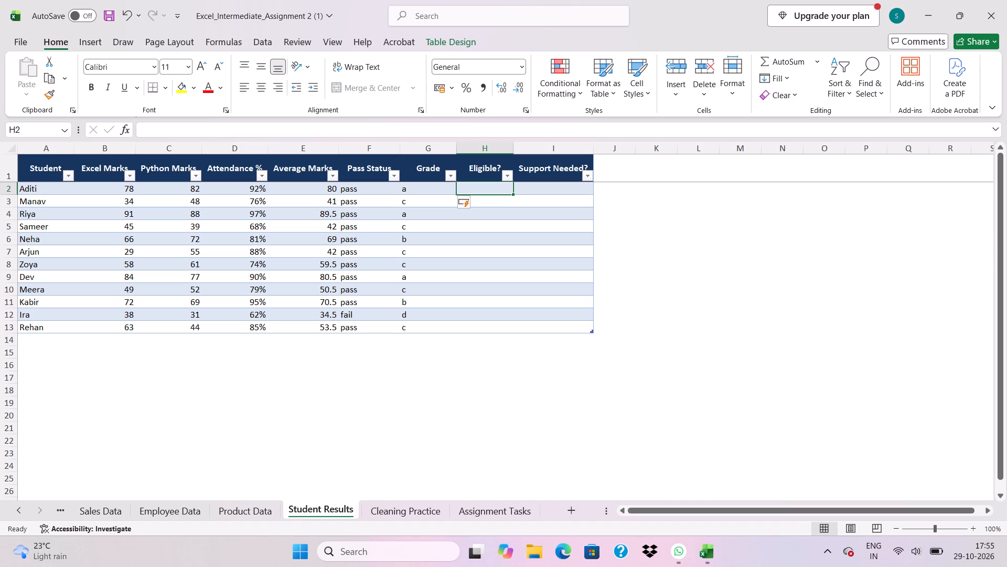
{"action": "left_click", "coordinate": [478, 506]}
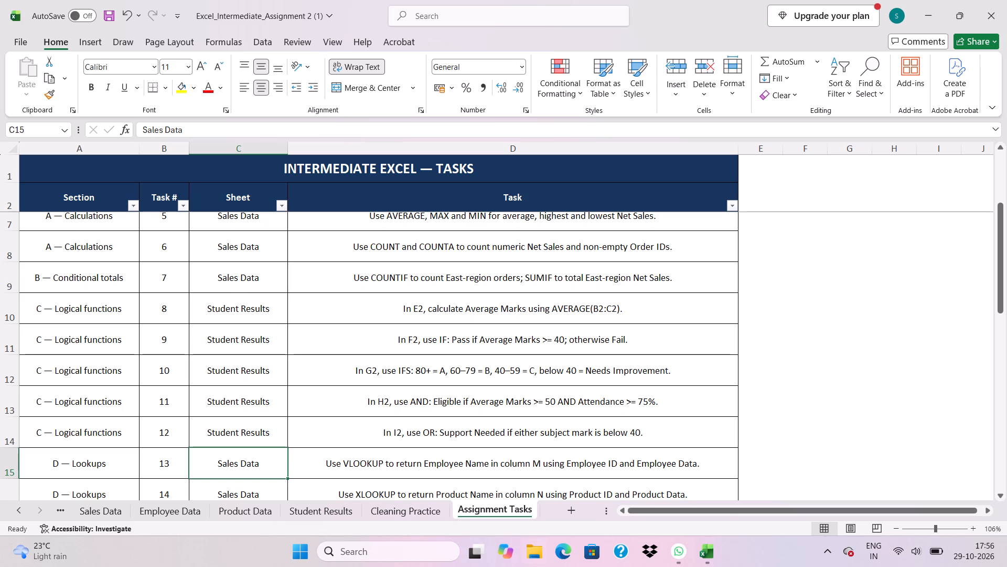
{"action": "left_click", "coordinate": [342, 511]}
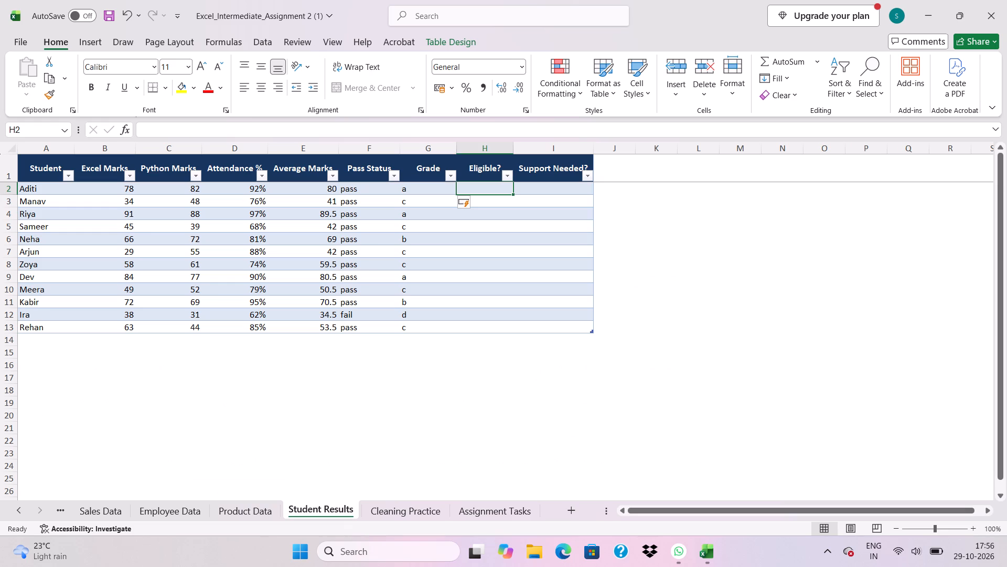
{"action": "key", "text": "equal"}
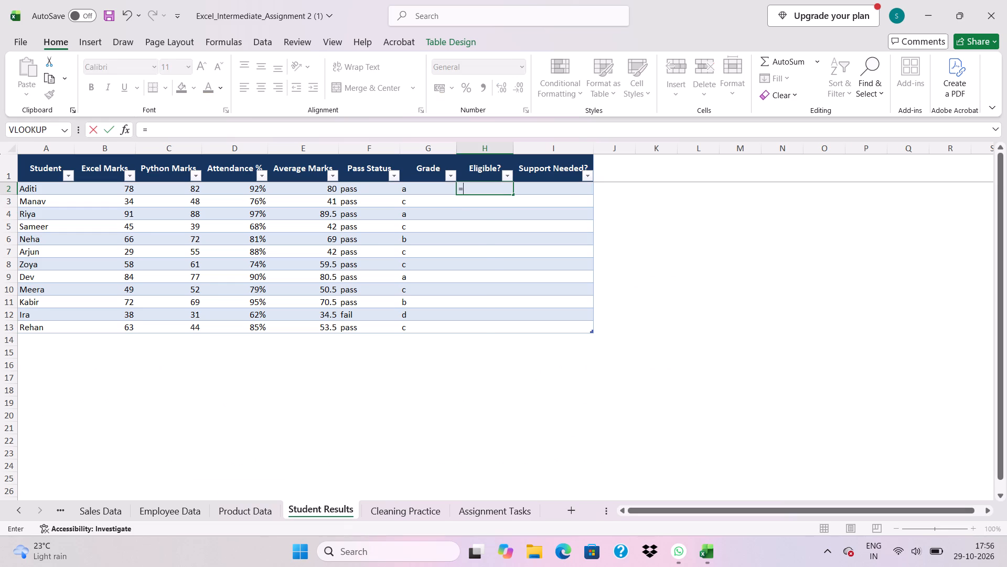
{"action": "type", "text": "if"}
{"action": "key", "text": "shift+parenleft"}
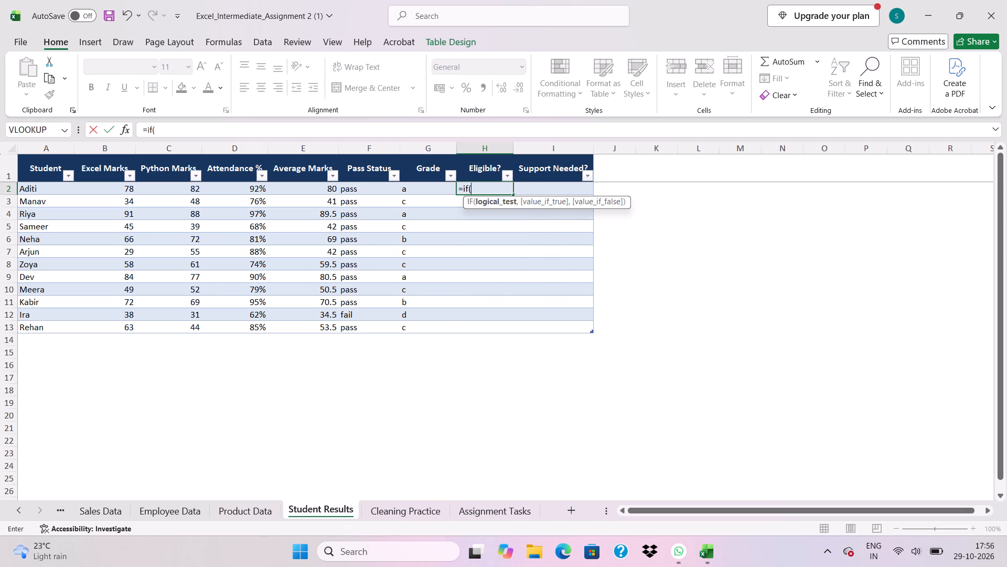
{"action": "type", "text": "and("}
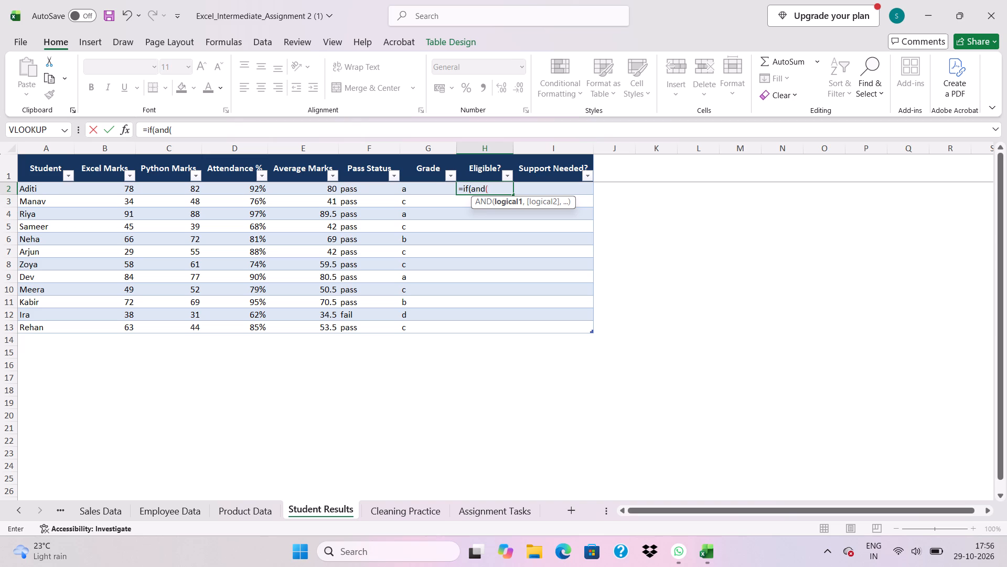
{"action": "left_click", "coordinate": [477, 508]}
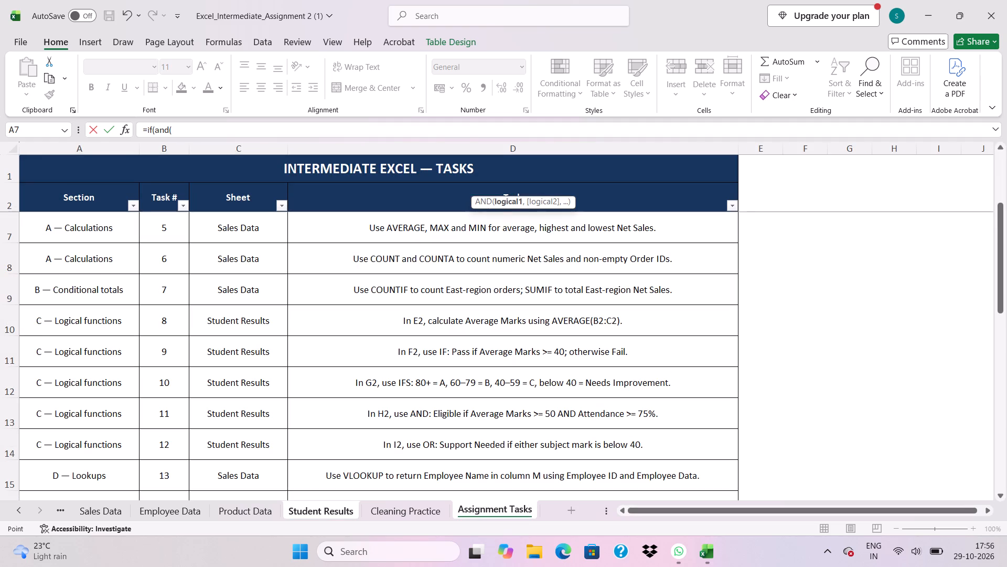
{"action": "left_click", "coordinate": [324, 507]}
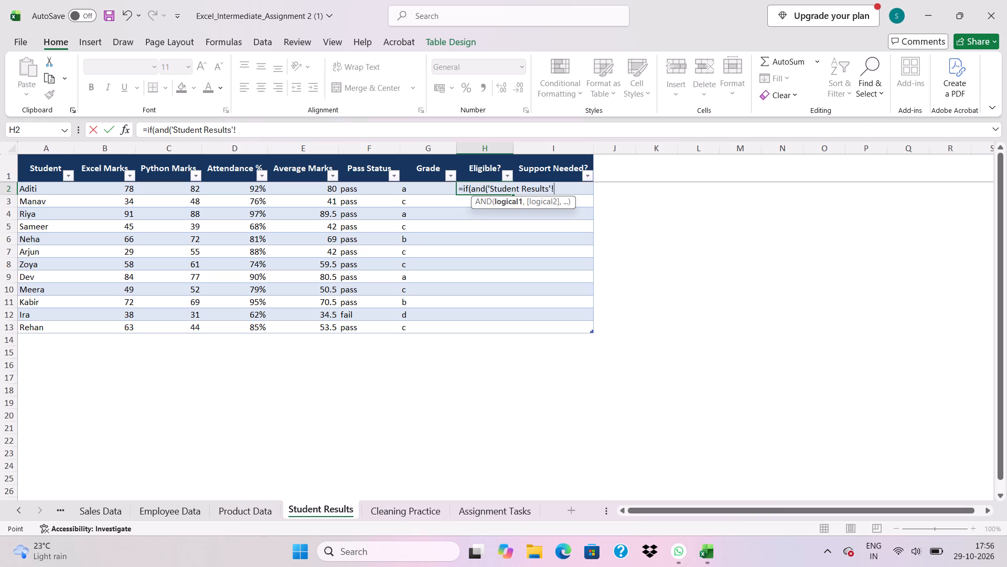
{"action": "left_click", "coordinate": [318, 187]}
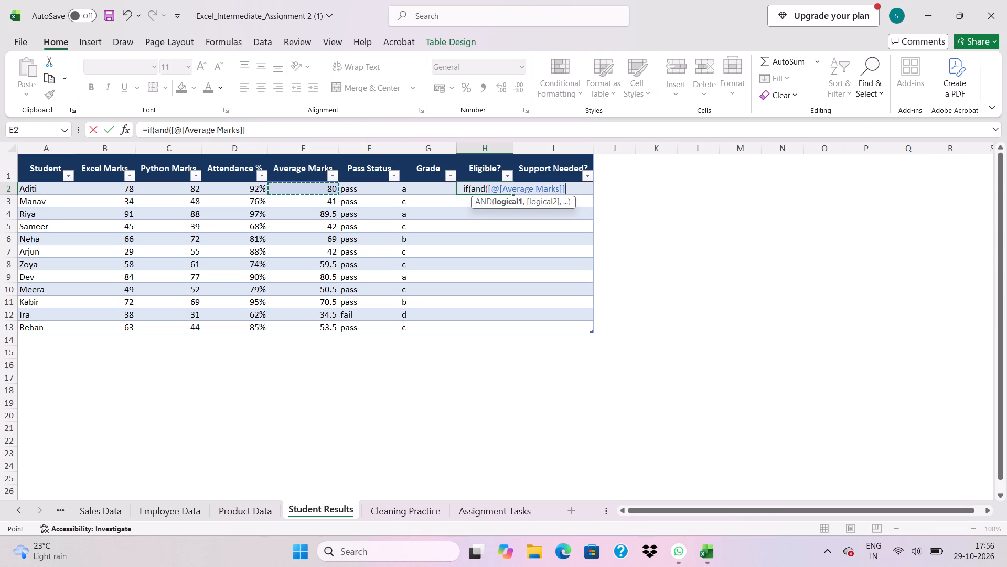
{"action": "type", "text": ">=50"}
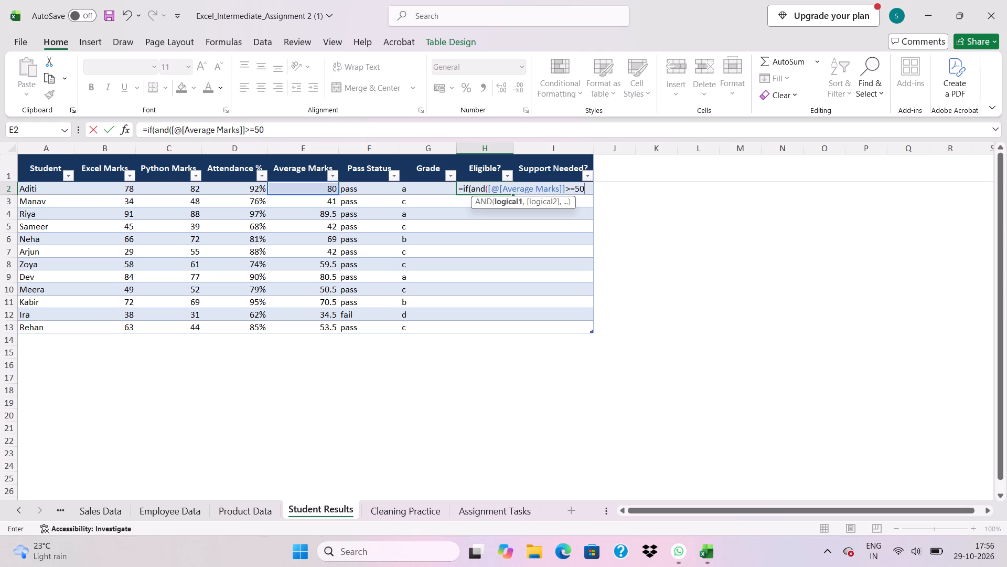
Add Attendance % >= 75% to the AND, return "eligible" if true and "not eligible" if false, and enter it in Eligible?.
{"action": "key", "text": "comma"}
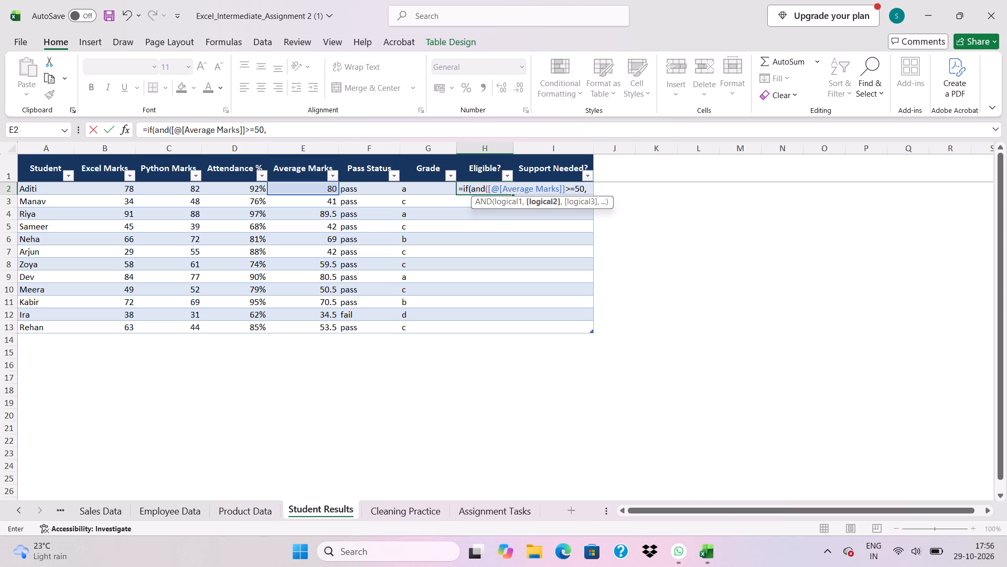
{"action": "left_click", "coordinate": [252, 188]}
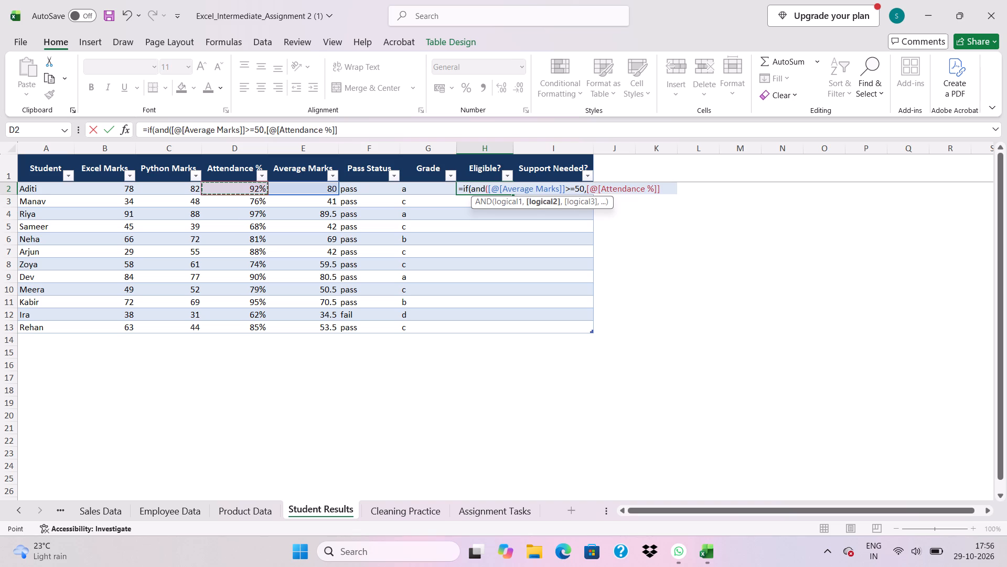
{"action": "type", "text": ">=5"}
{"action": "key", "text": "BackSpace"}
{"action": "type", "text": "75"}
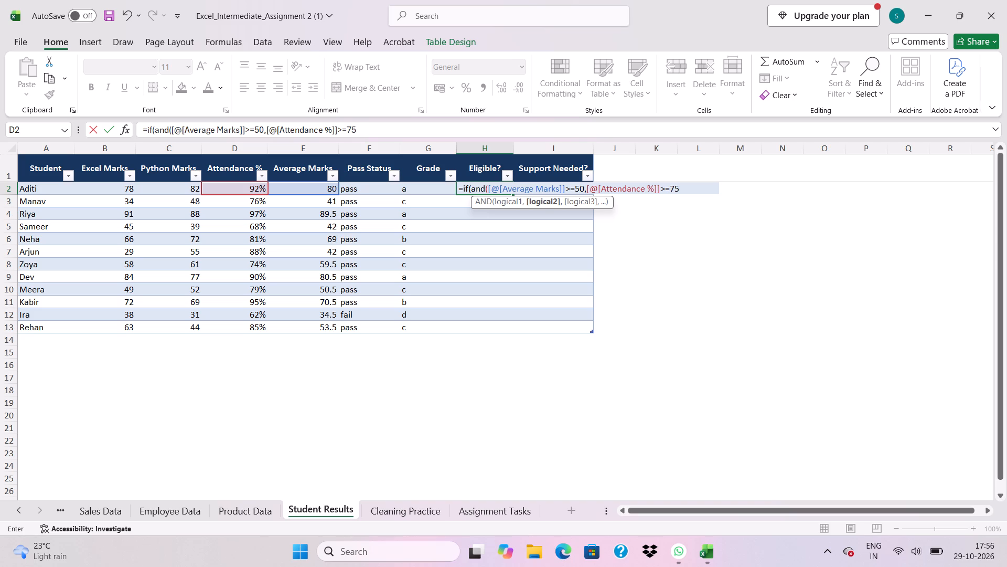
{"action": "key", "text": "shift+percent"}
{"action": "key", "text": "shift+parenright"}
{"action": "type", "text": ",\"eligible"}
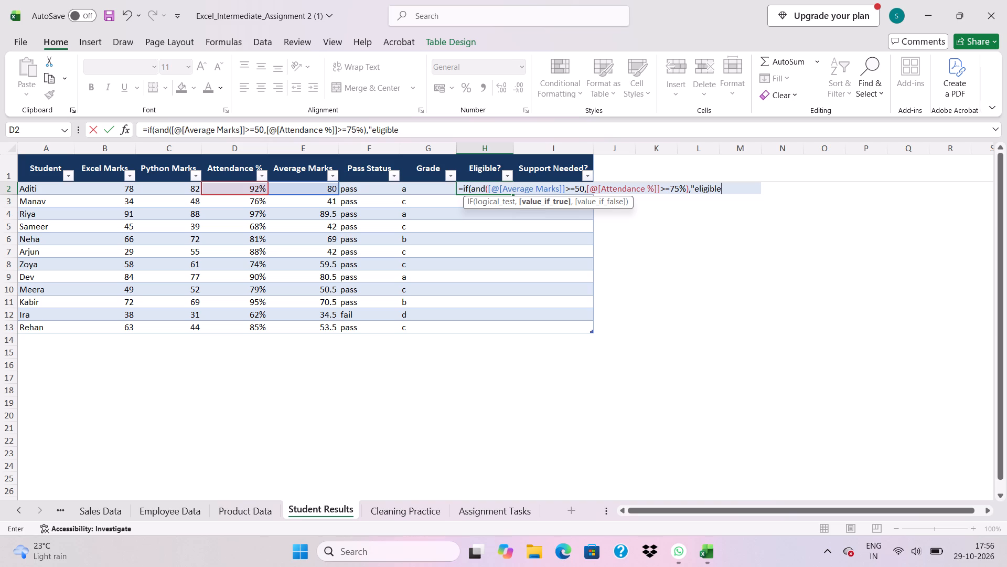
{"action": "type", "text": "\","}
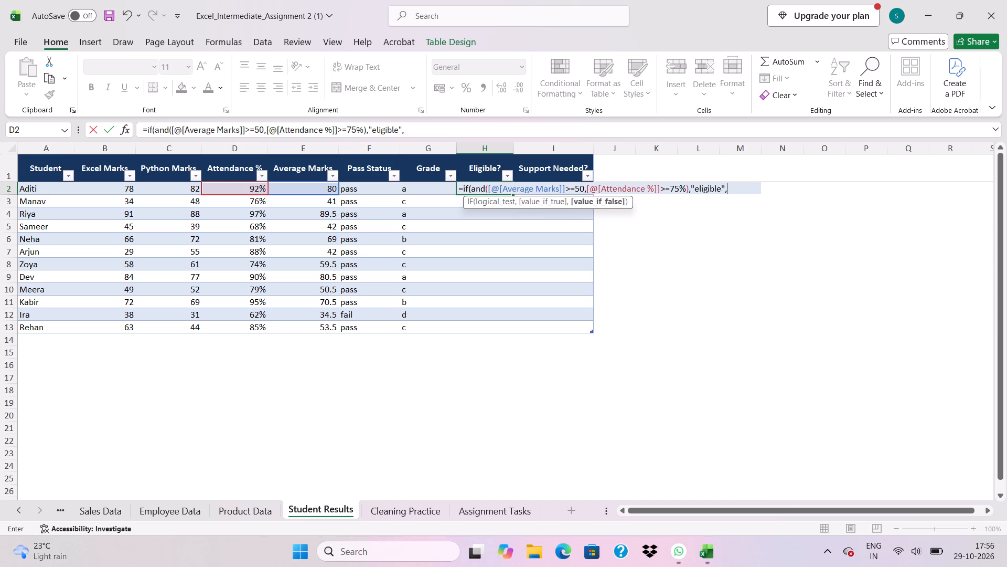
{"action": "type", "text": "\"not eligible\""}
{"action": "key", "text": "shift+parenright"}
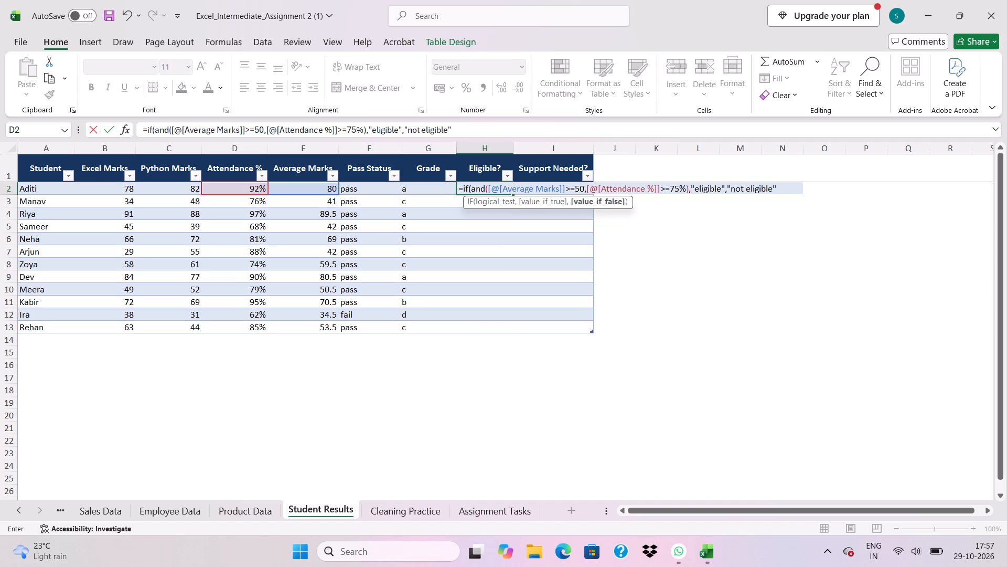
{"action": "key", "text": "Return"}
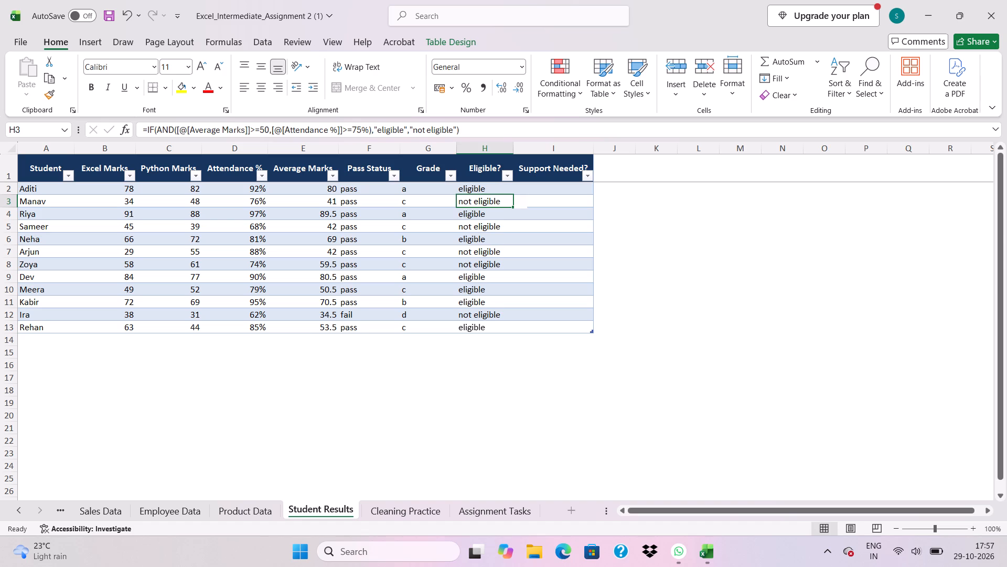
Consult the Assignment Tasks and start an IF in I2 of Student Results with a nested OR testing Excel Marks < 40 and Python Marks < 40.
{"action": "left_click", "coordinate": [478, 507]}
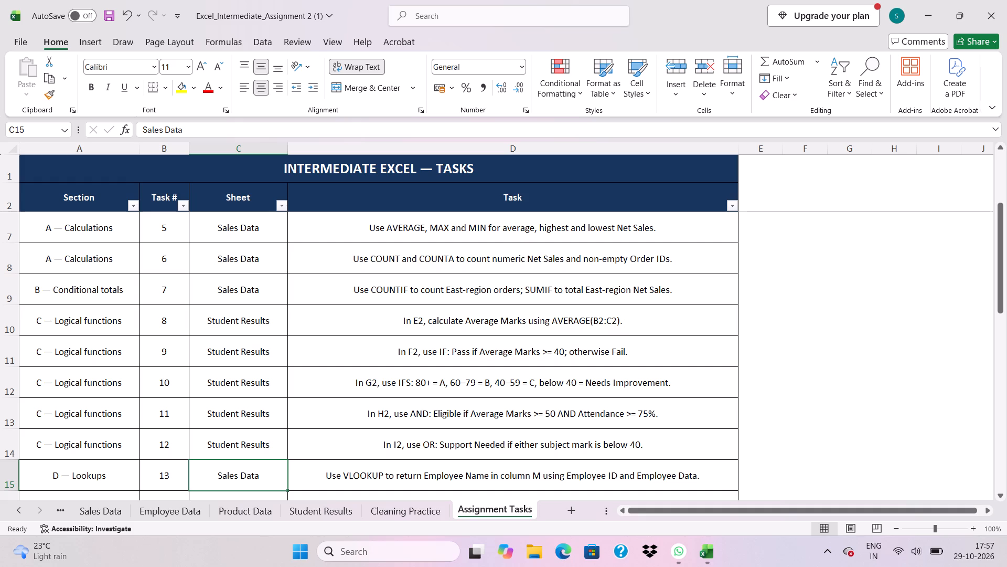
{"action": "scroll", "coordinate": [411, 467], "scroll_direction": "down", "scroll_amount": 1}
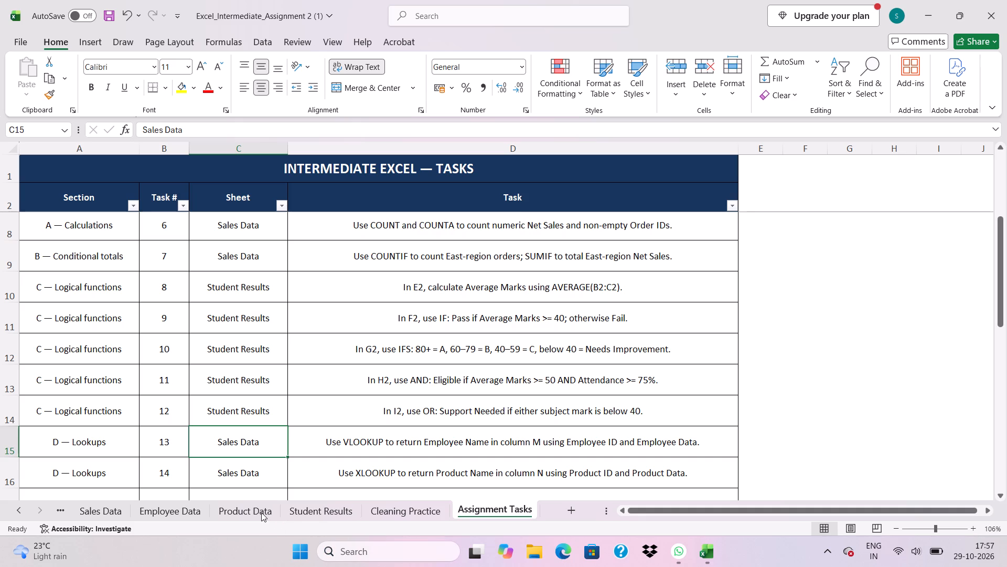
{"action": "left_click", "coordinate": [326, 513]}
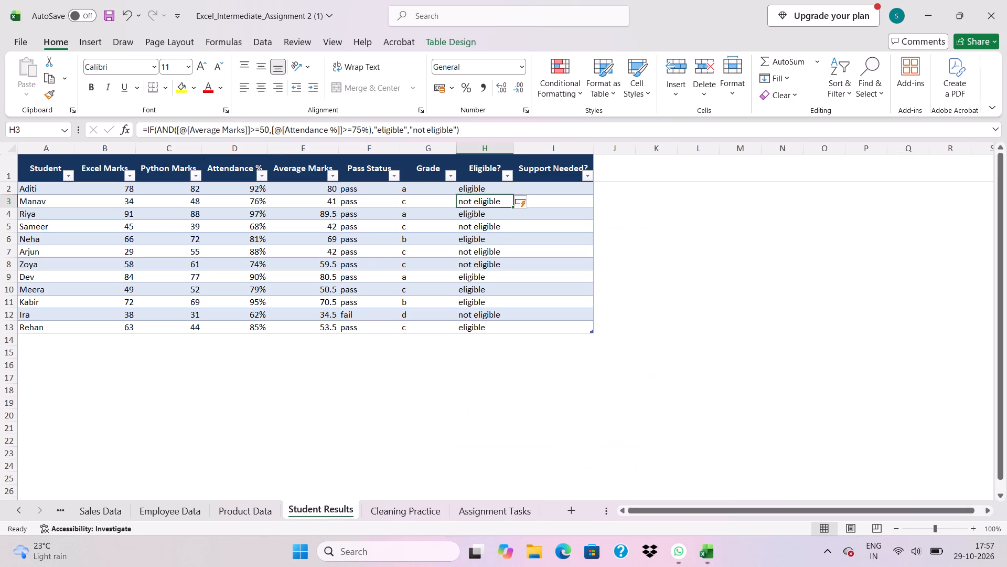
{"action": "left_click", "coordinate": [547, 191]}
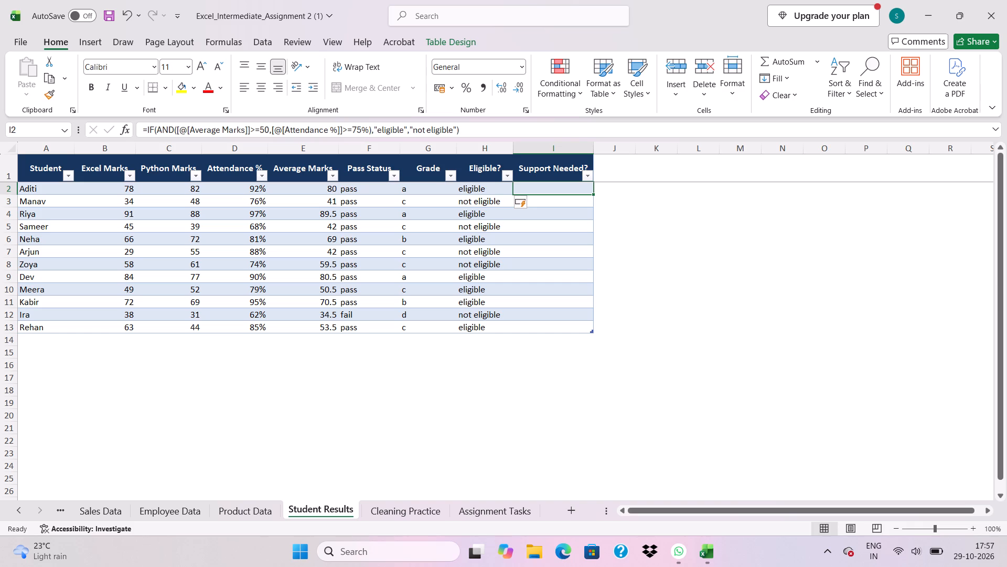
{"action": "key", "text": "equal"}
{"action": "type", "text": "if("}
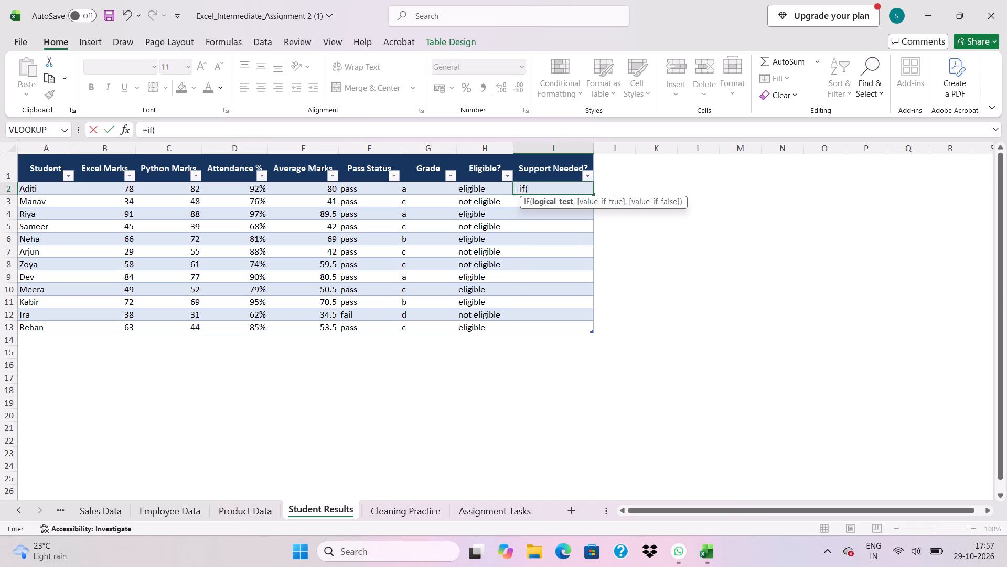
{"action": "type", "text": "or("}
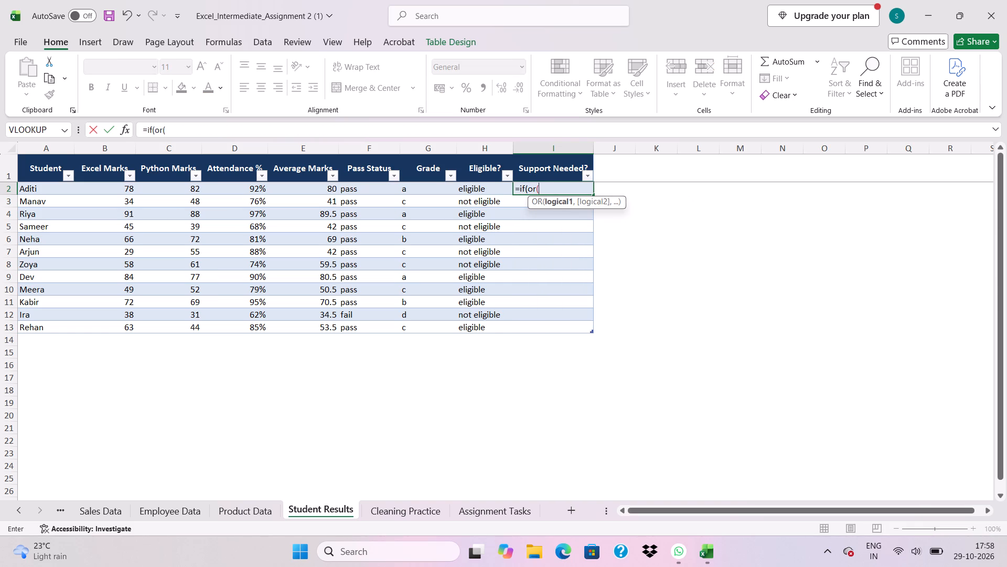
{"action": "left_click", "coordinate": [134, 190]}
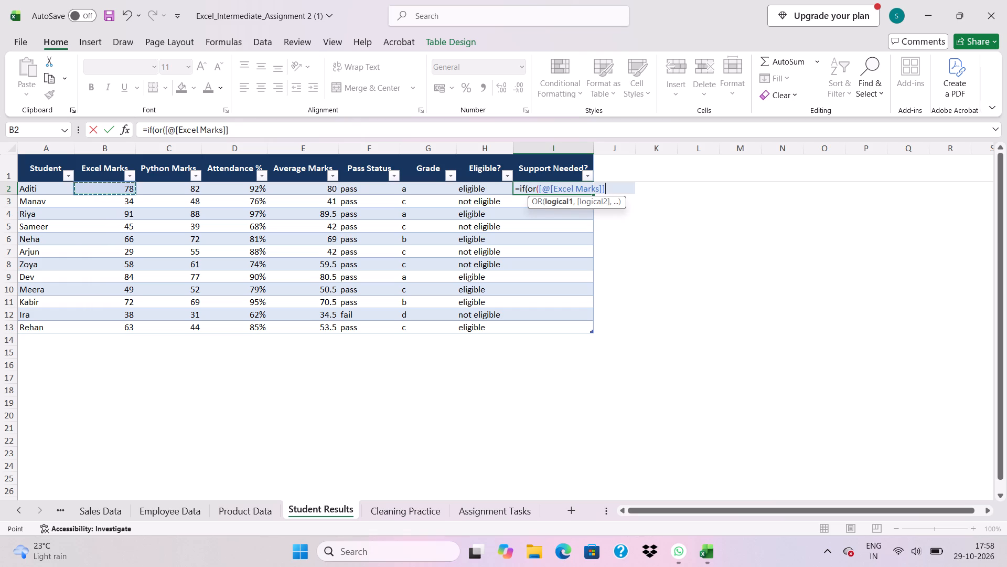
{"action": "key", "text": "shift+less"}
{"action": "type", "text": "40"}
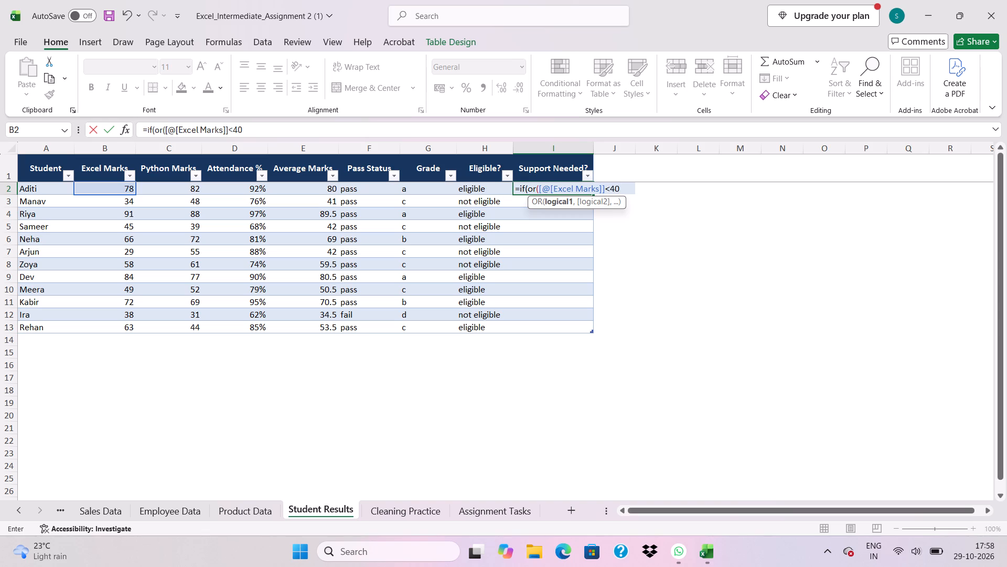
{"action": "key", "text": "comma"}
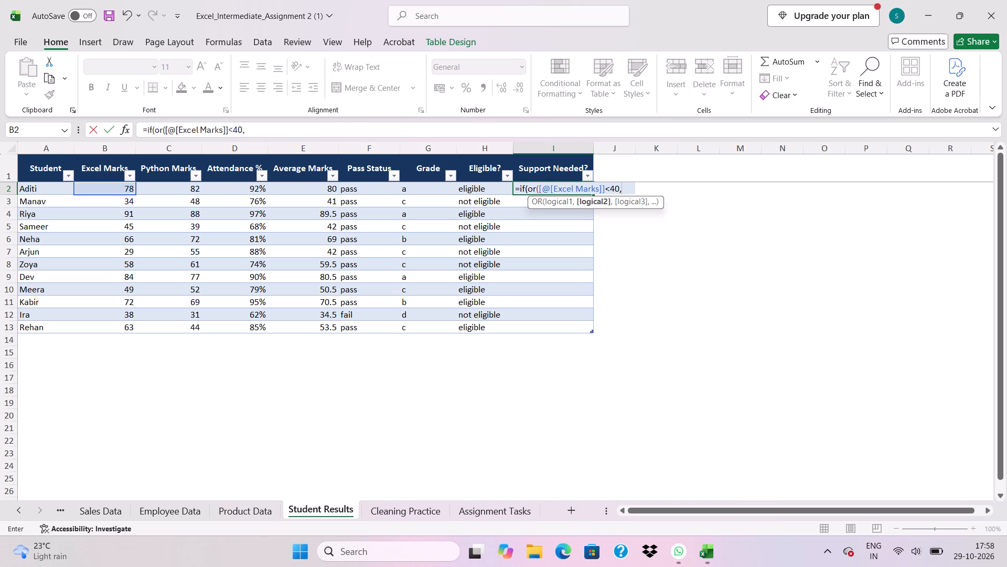
{"action": "left_click", "coordinate": [158, 187]}
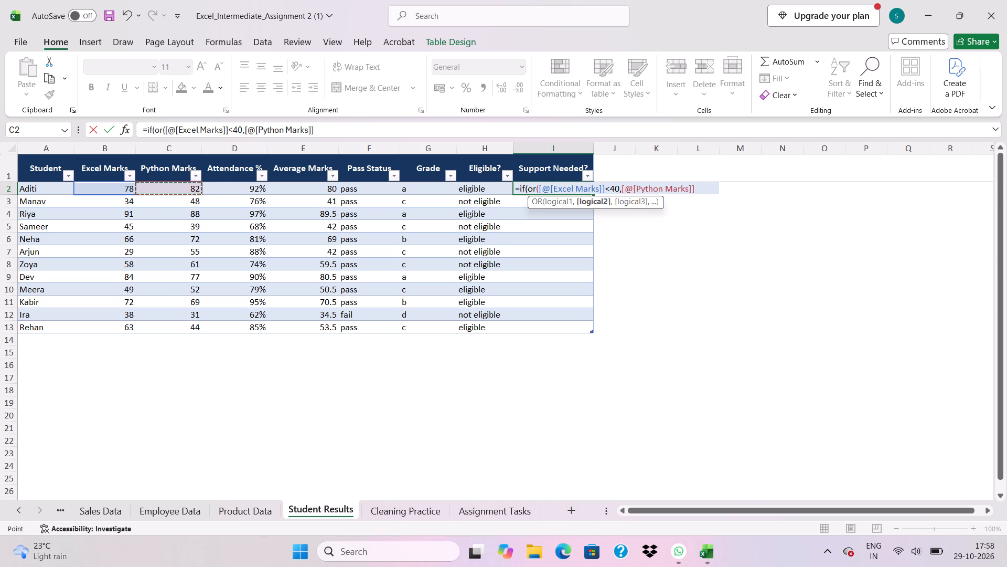
{"action": "type", "text": "<="}
{"action": "key", "text": "BackSpace"}
{"action": "type", "text": "40"}
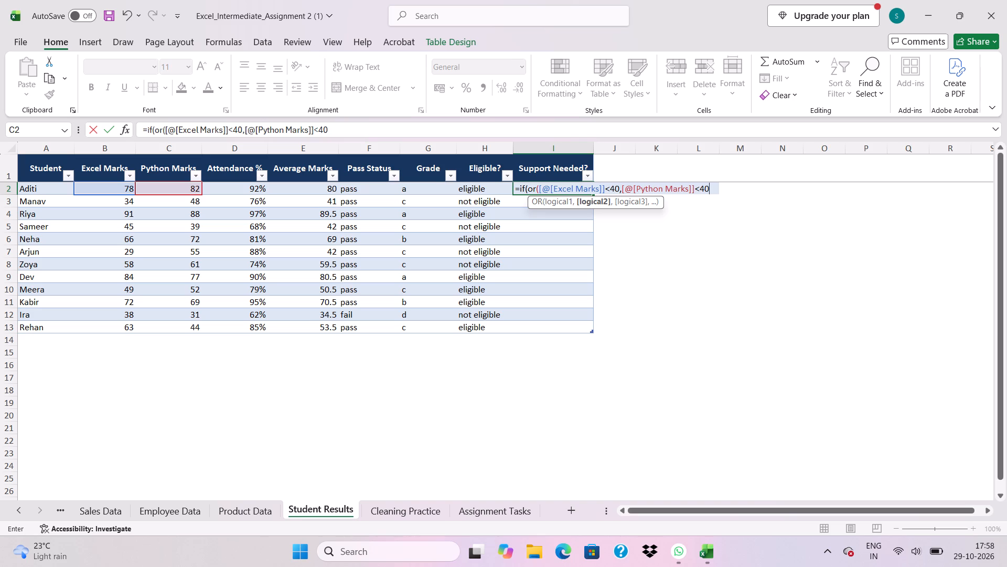
{"action": "key", "text": "shift+parenright"}
{"action": "key", "text": "comma"}
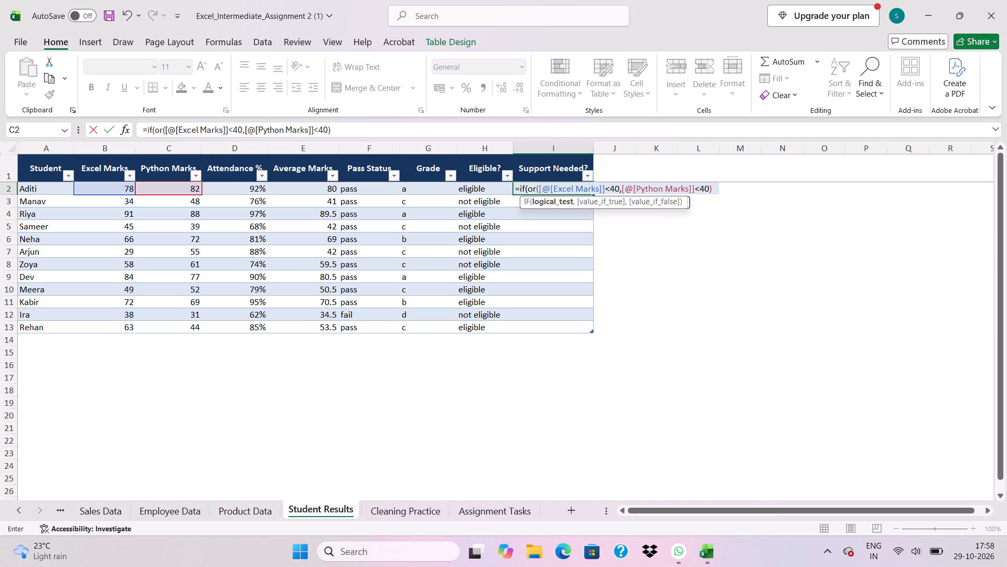
Return "not needed" if the OR is true and "needed" if false, and enter the formula in Support Needed?.
{"action": "key", "text": "shift+quotedbl"}
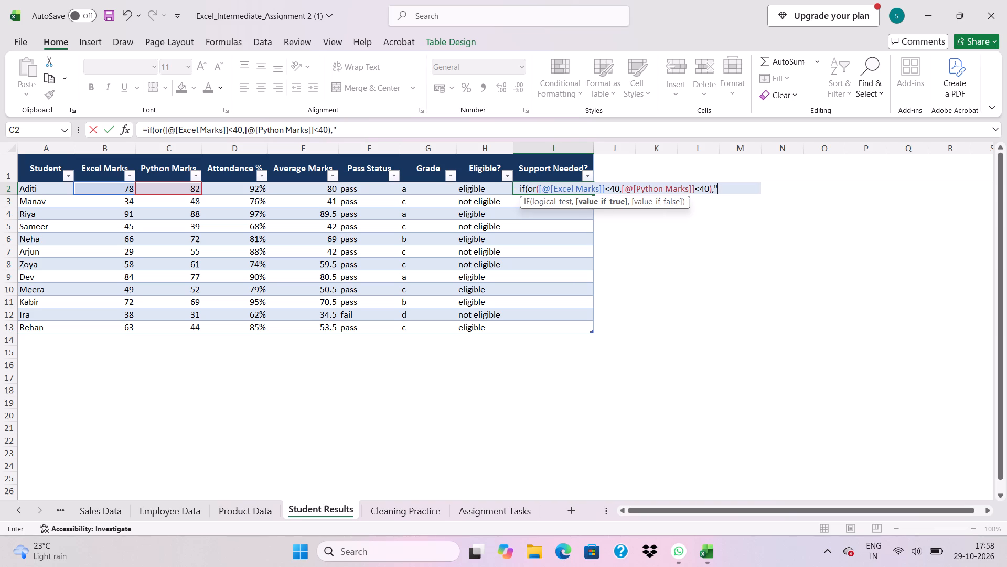
{"action": "type", "text": "not needed\""}
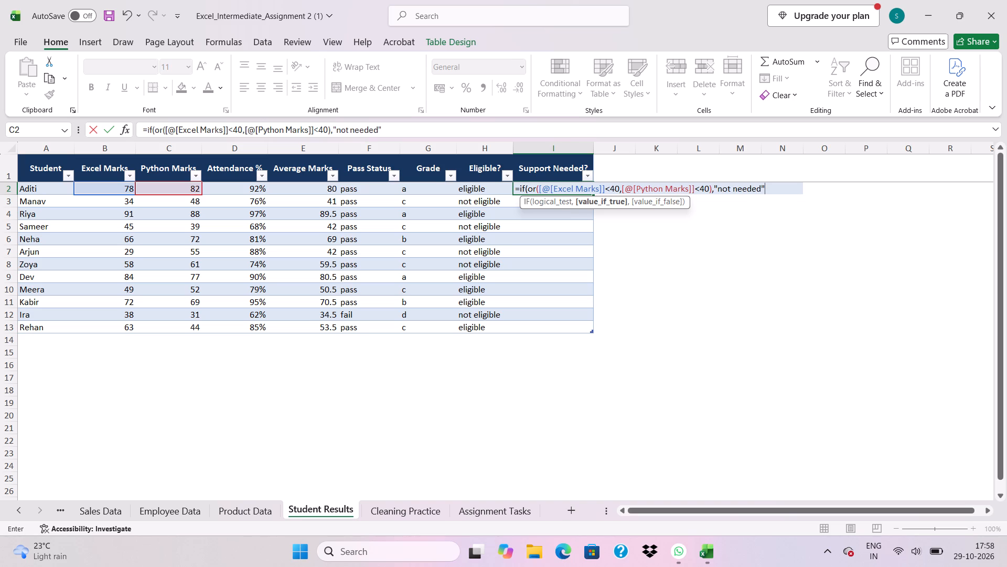
{"action": "type", "text": ",\""}
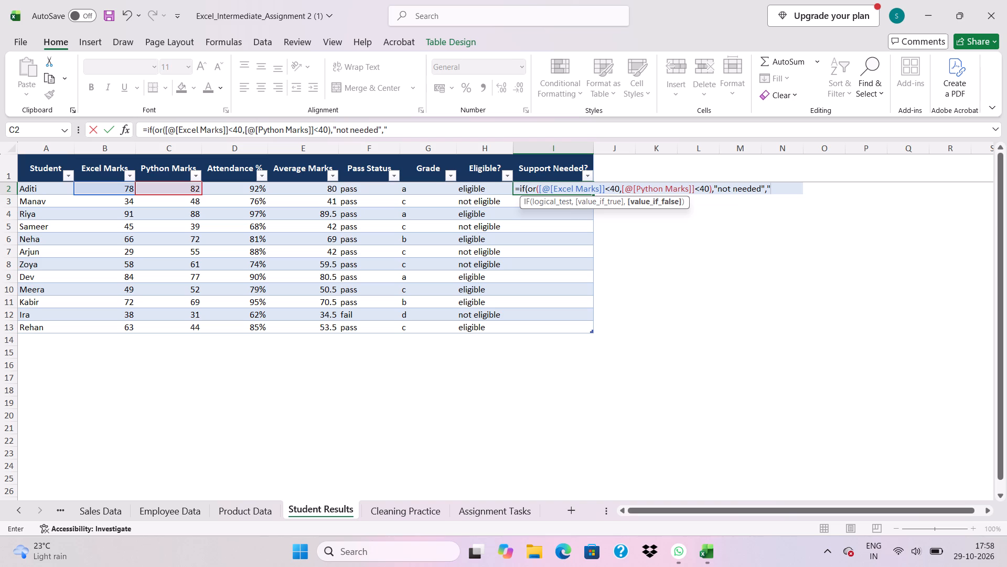
{"action": "type", "text": "support neede"}
{"action": "key", "text": "BackSpace"}
{"action": "key", "text": "BackSpace"}
{"action": "key", "text": "BackSpace"}
{"action": "key", "text": "BackSpace"}
{"action": "key", "text": "BackSpace"}
{"action": "key", "text": "BackSpace"}
{"action": "key", "text": "BackSpace"}
{"action": "key", "text": "BackSpace"}
{"action": "key", "text": "BackSpace"}
{"action": "key", "text": "BackSpace"}
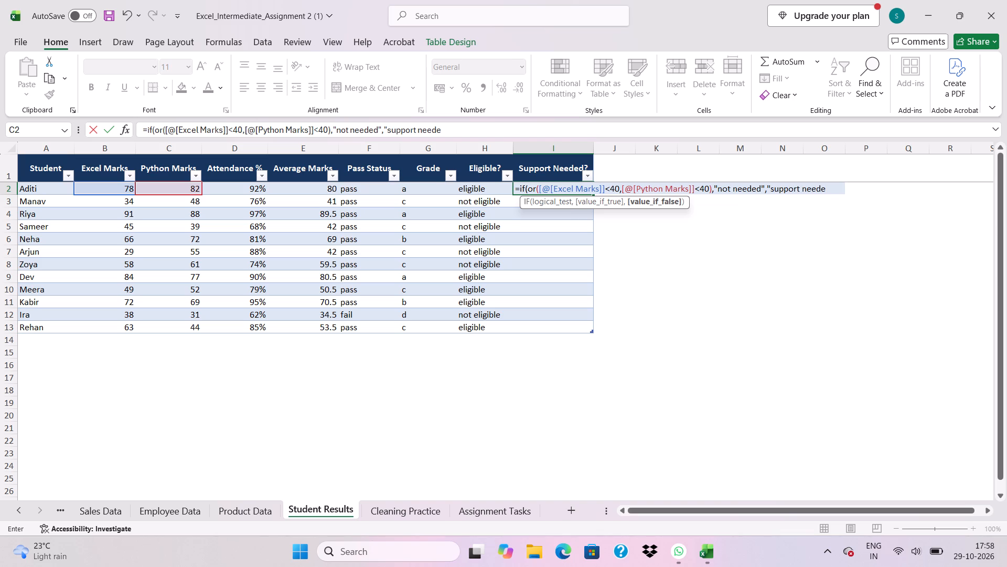
{"action": "key", "text": "BackSpace"}
{"action": "key", "text": "BackSpace"}
{"action": "key", "text": "BackSpace"}
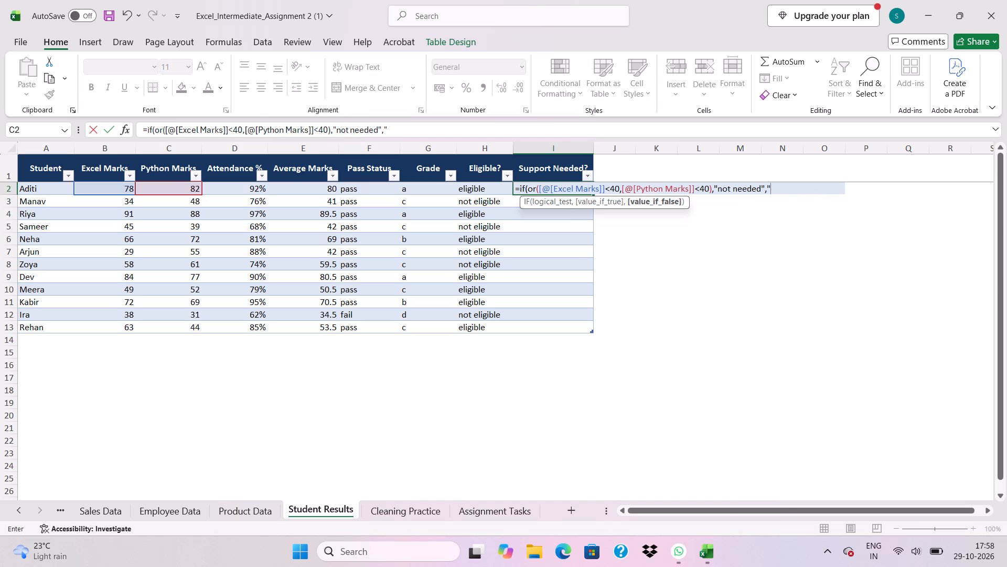
{"action": "type", "text": "needed"}
{"action": "key", "text": "shift+quotedbl"}
{"action": "key", "text": "shift+parenright"}
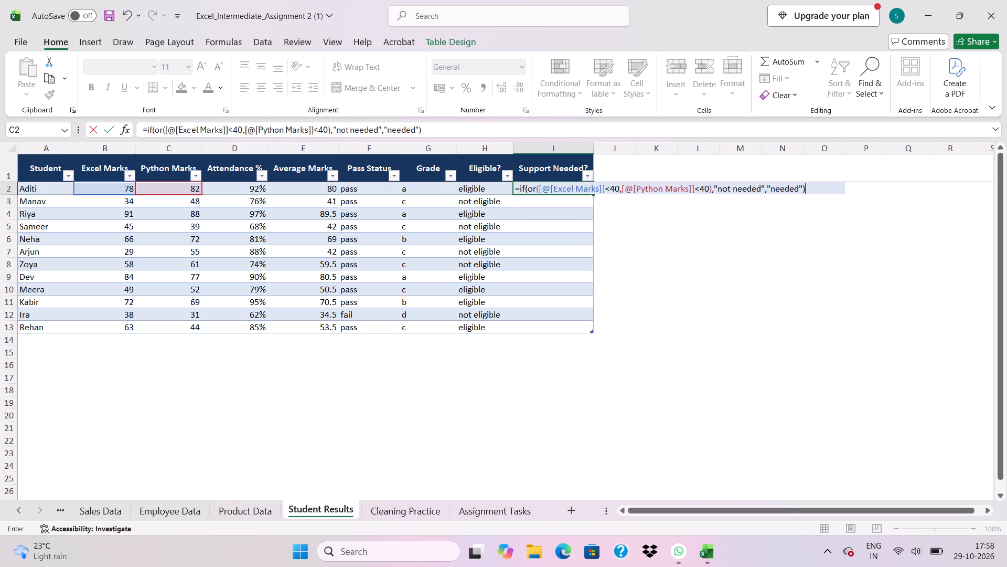
{"action": "key", "text": "Return"}
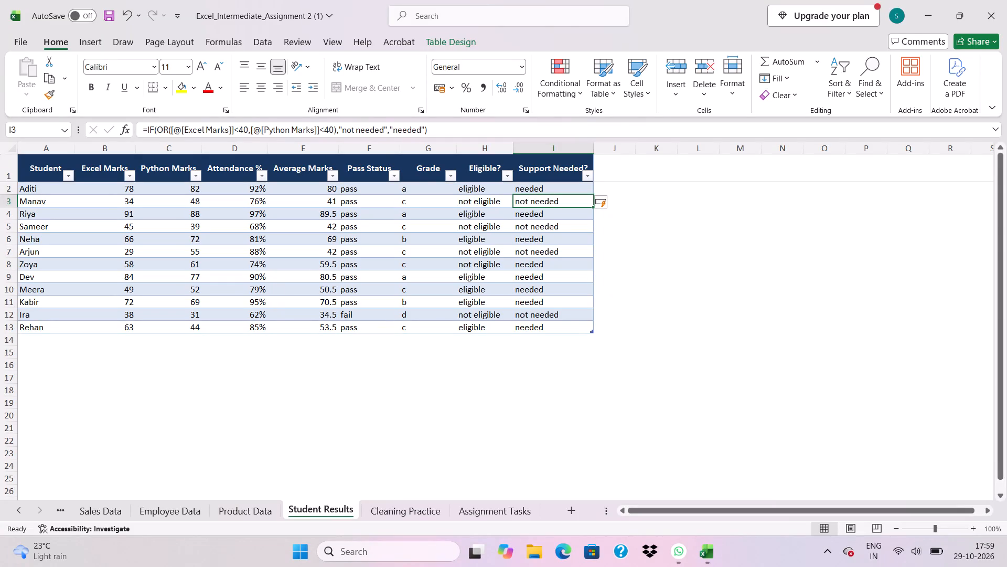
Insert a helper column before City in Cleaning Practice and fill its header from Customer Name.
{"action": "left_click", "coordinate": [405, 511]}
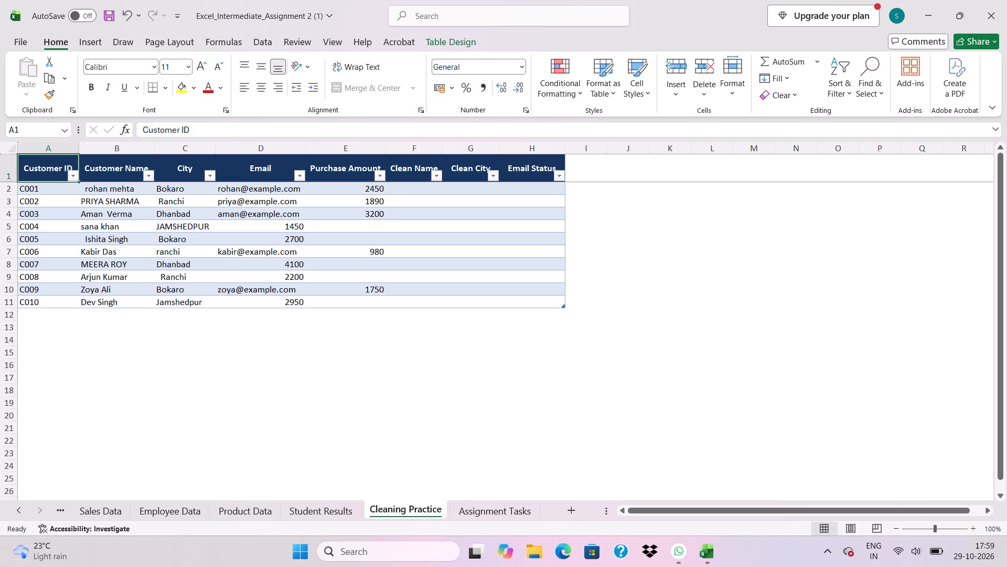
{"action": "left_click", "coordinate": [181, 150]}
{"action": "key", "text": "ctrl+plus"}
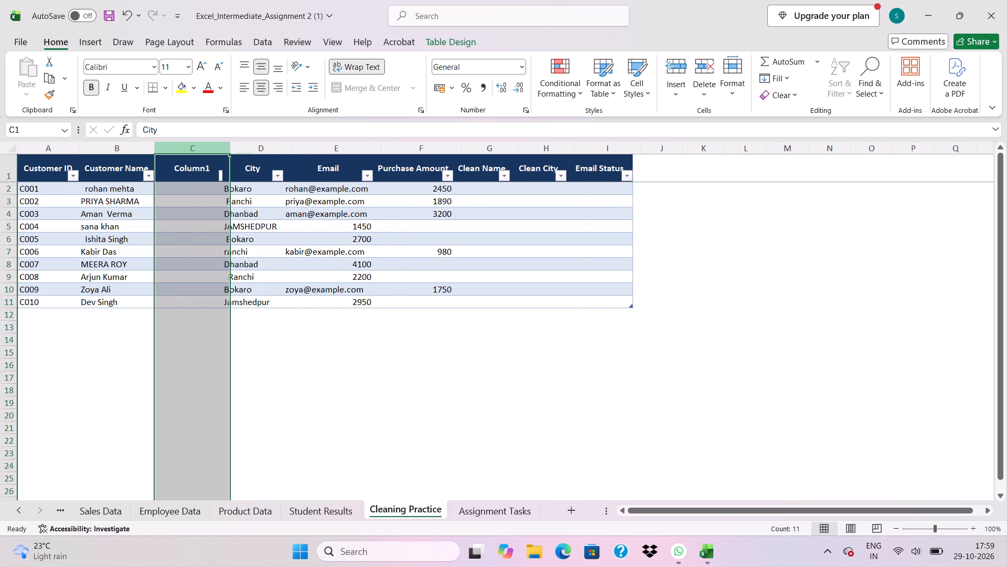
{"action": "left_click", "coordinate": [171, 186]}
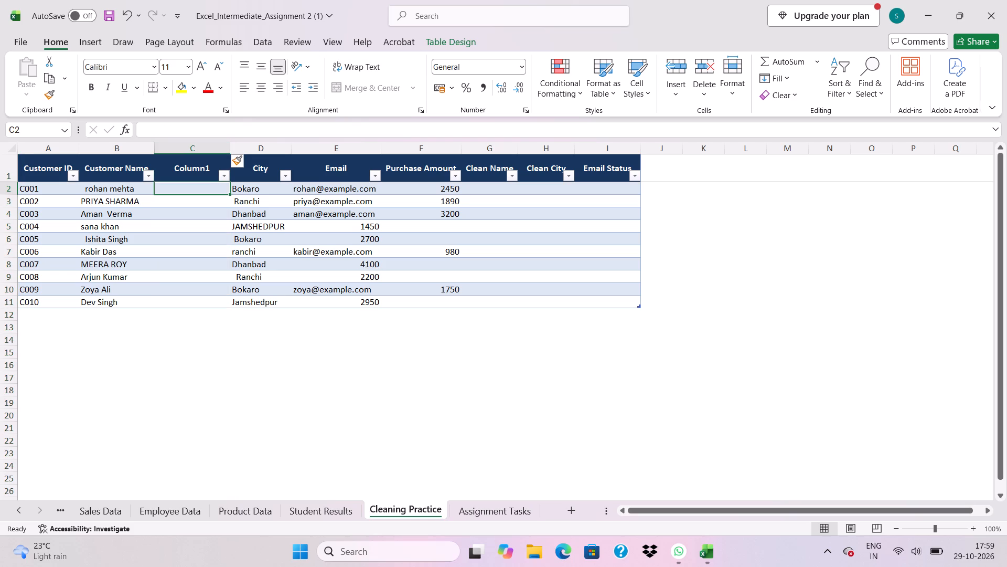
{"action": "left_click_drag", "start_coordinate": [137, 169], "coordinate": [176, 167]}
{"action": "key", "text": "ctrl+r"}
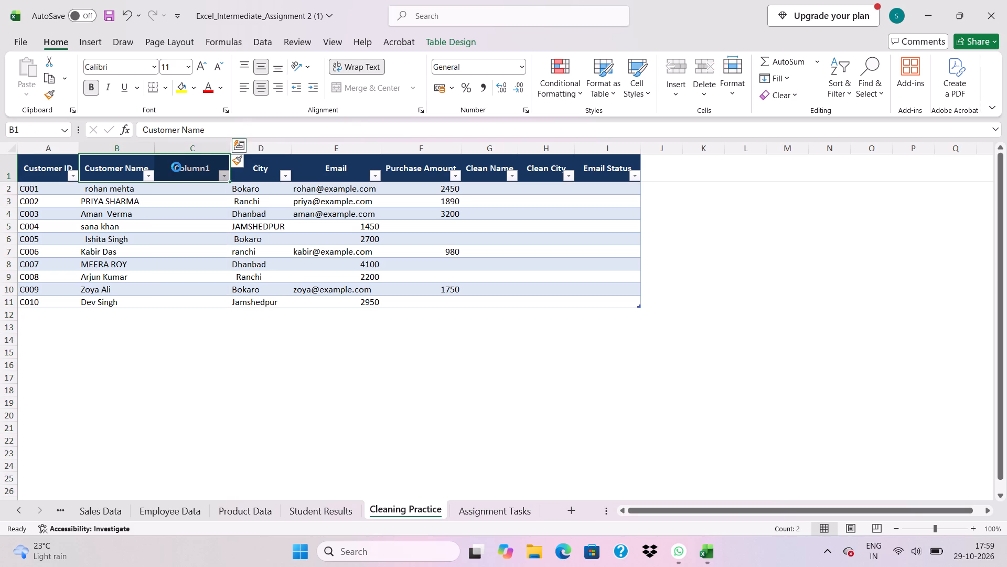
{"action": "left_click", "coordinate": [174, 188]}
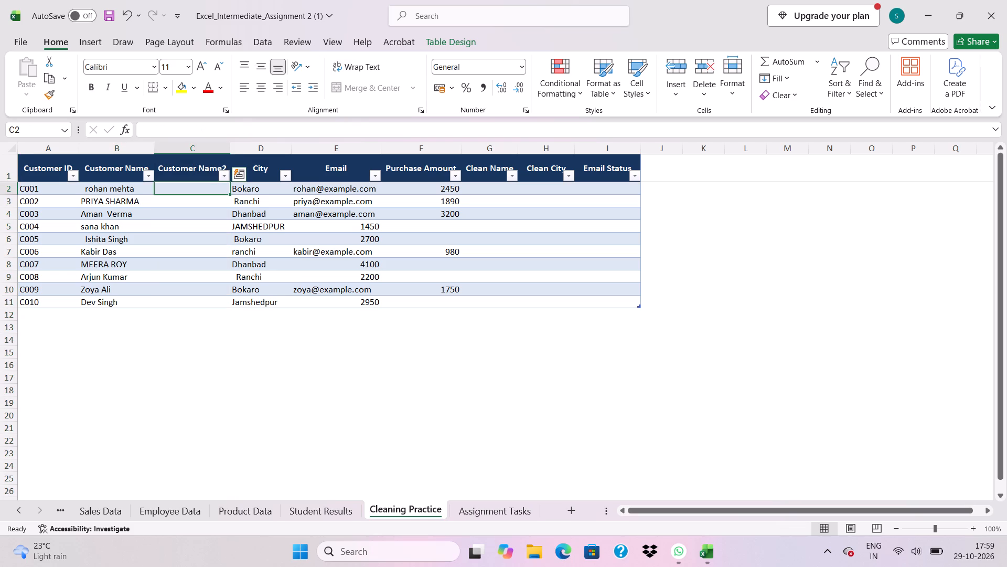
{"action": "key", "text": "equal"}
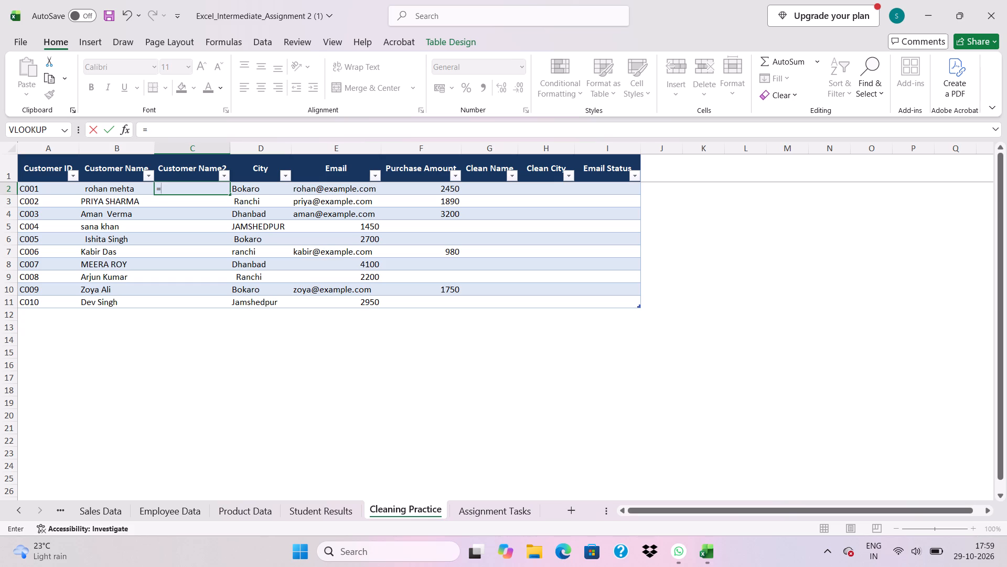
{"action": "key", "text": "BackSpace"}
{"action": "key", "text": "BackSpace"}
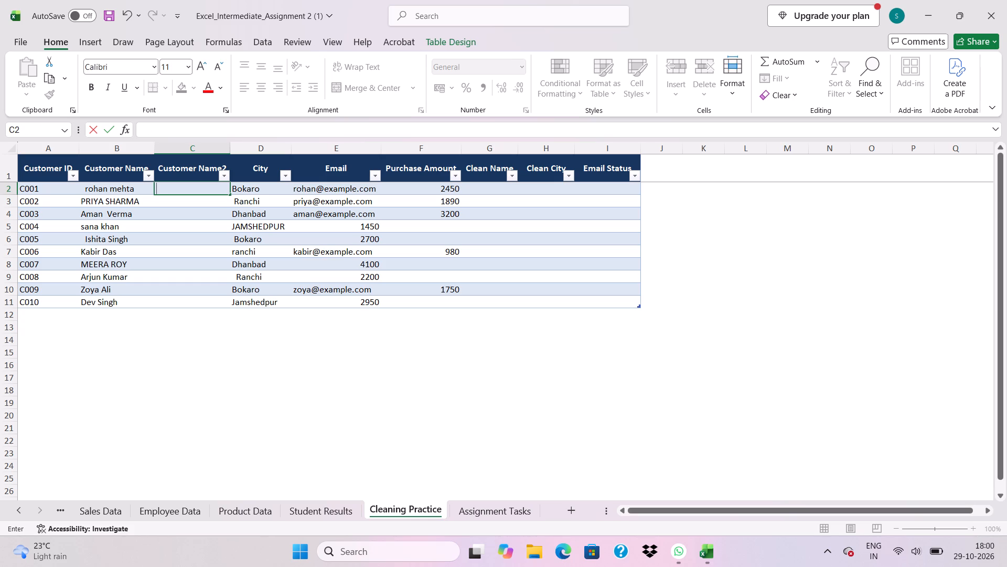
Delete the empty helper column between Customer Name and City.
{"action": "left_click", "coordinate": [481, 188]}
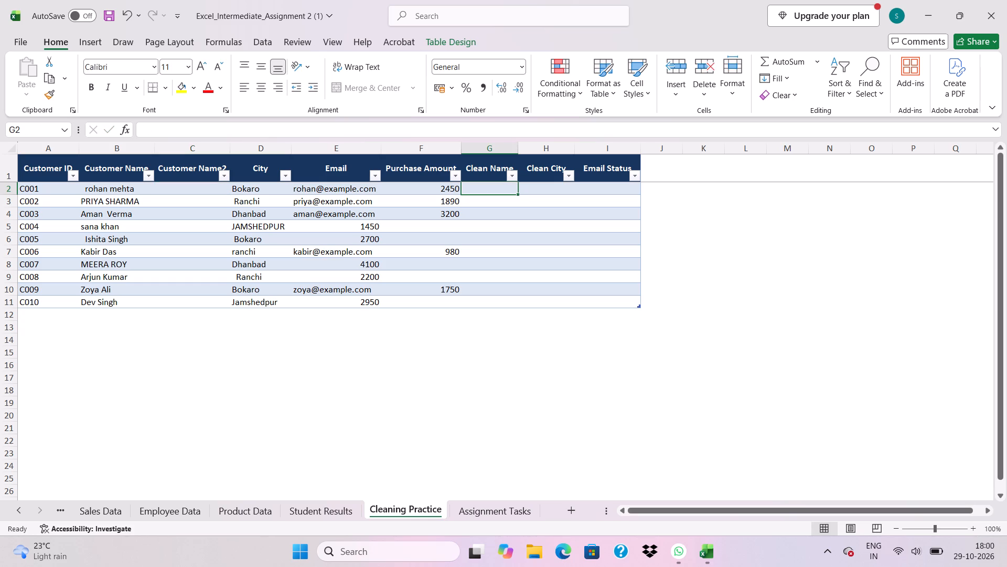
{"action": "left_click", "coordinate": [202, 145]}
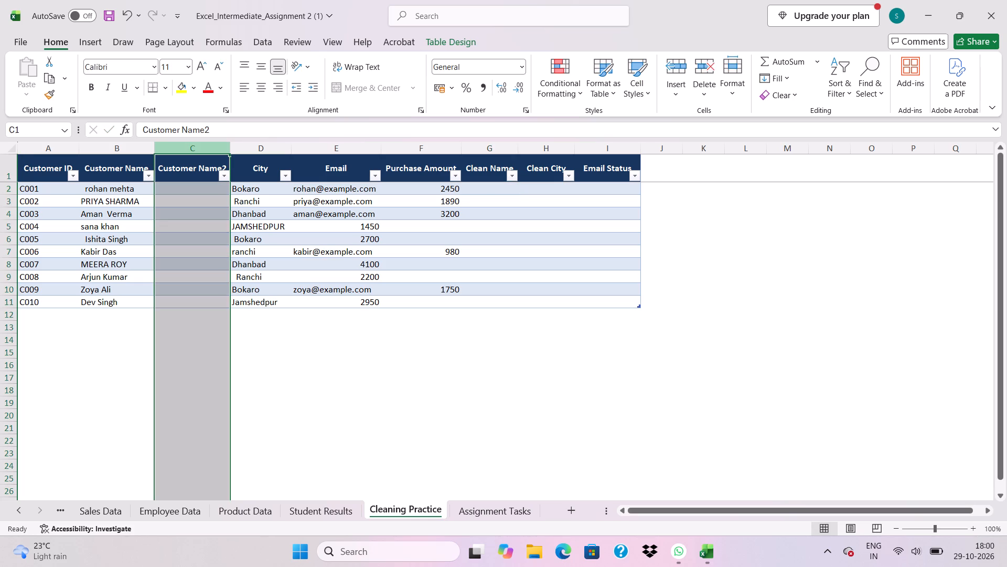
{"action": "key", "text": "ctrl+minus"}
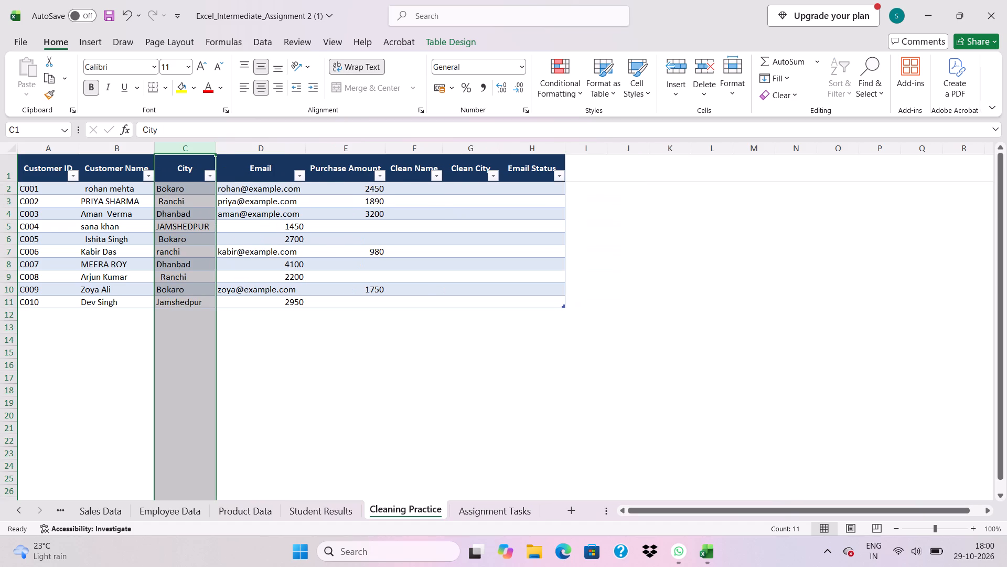
Enter a TRIM formula with nested PROPER on Customer Name in F2 to fill the Clean Name column.
{"action": "left_click", "coordinate": [406, 190]}
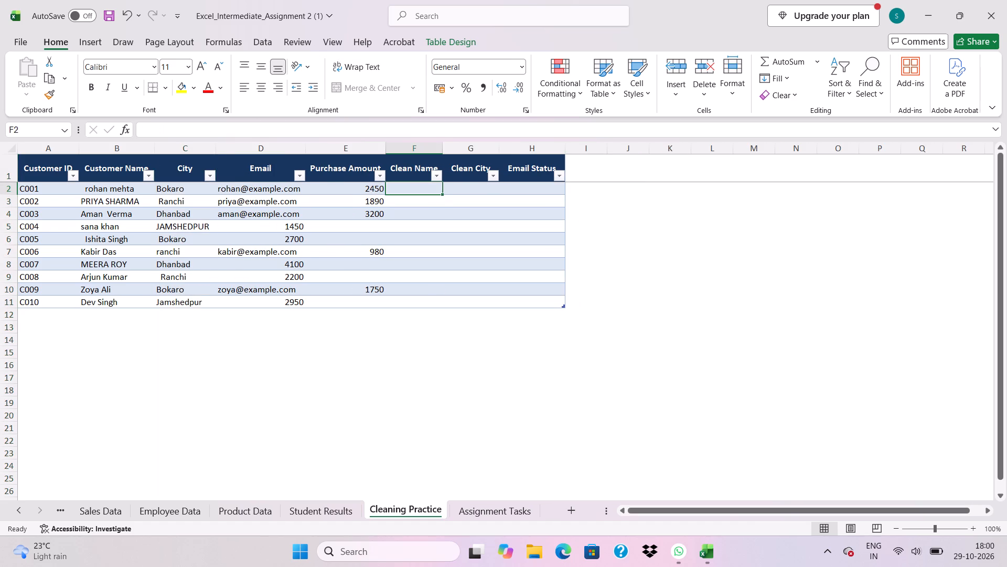
{"action": "key", "text": "equal"}
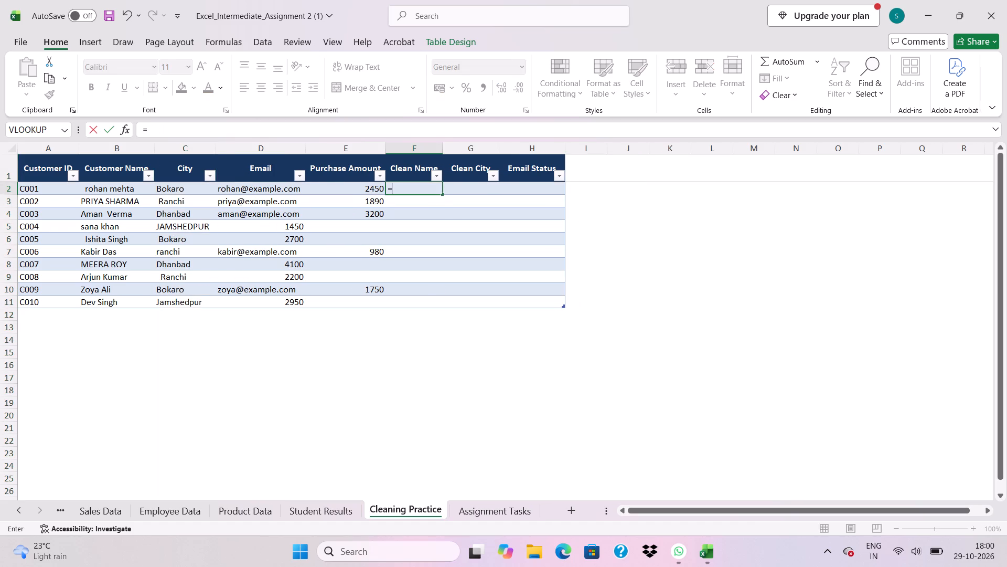
{"action": "type", "text": "tr"}
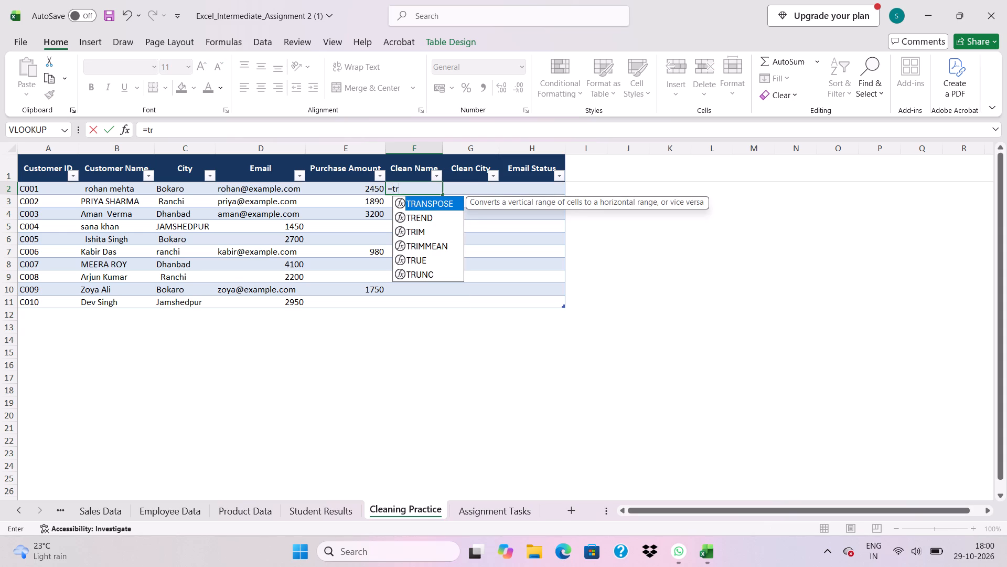
{"action": "type", "text": "im"}
{"action": "key", "text": "shift+parenleft"}
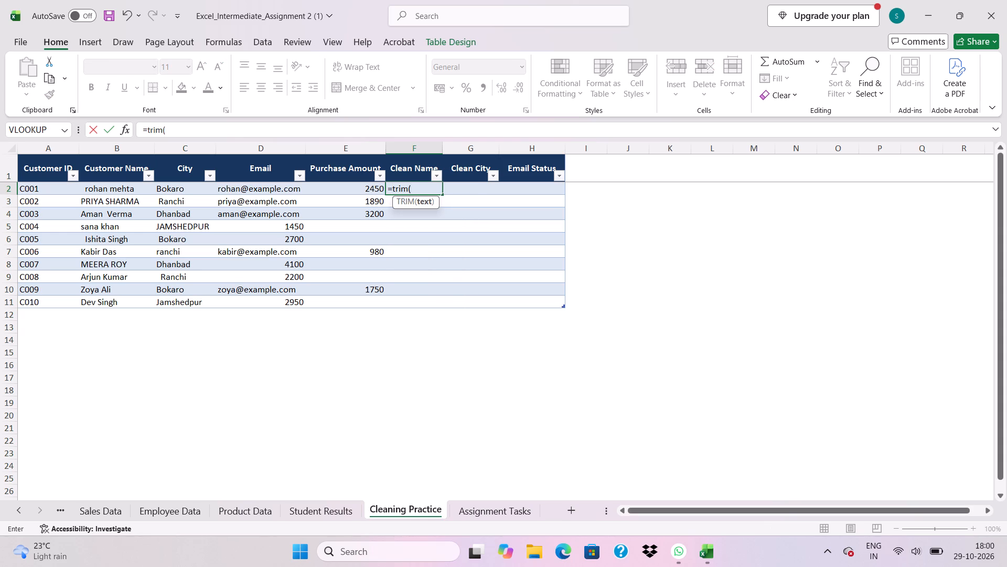
{"action": "type", "text": "proper"}
{"action": "key", "text": "shift+parenleft"}
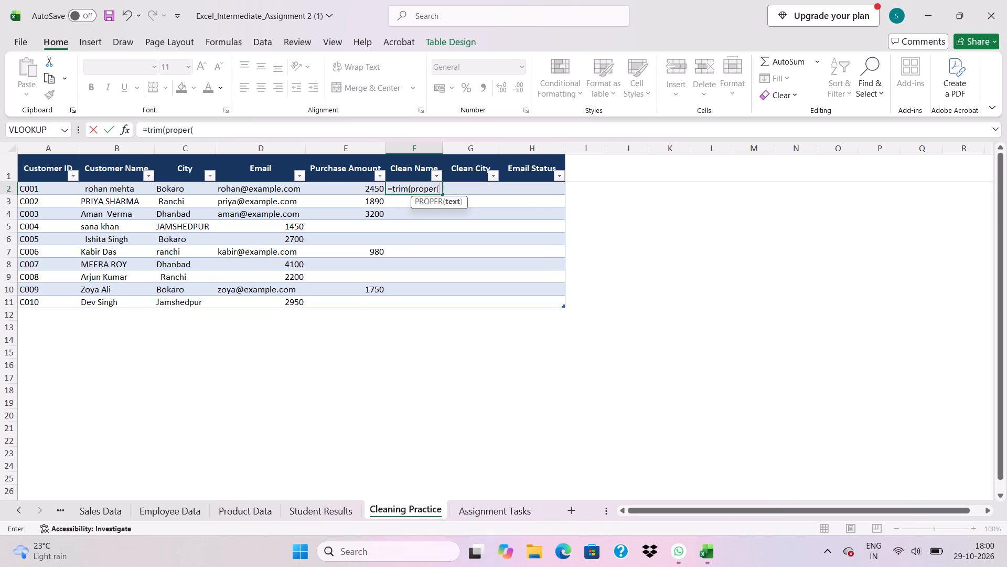
{"action": "left_click", "coordinate": [109, 191]}
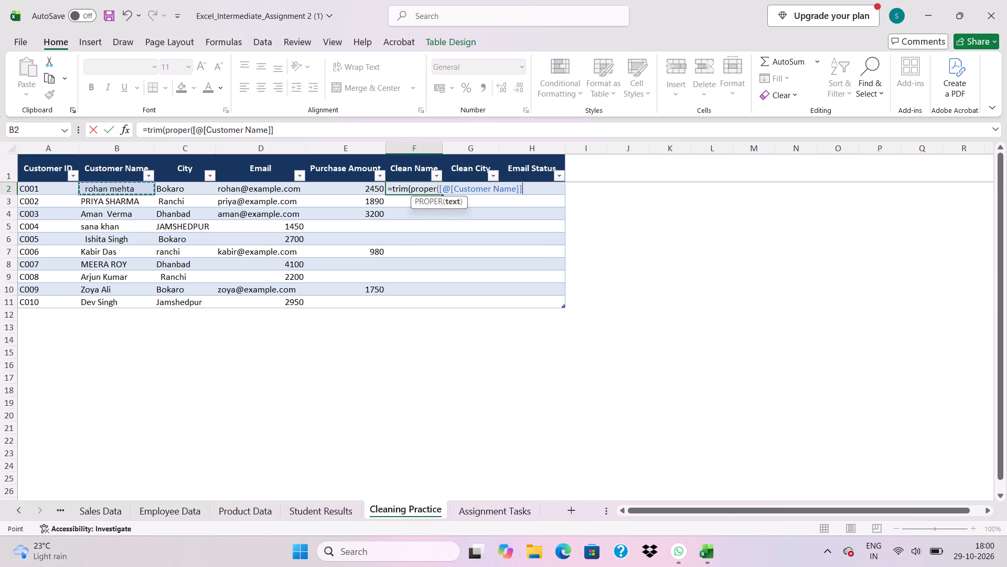
{"action": "key", "text": "shift+parenright"}
{"action": "key", "text": "Return"}
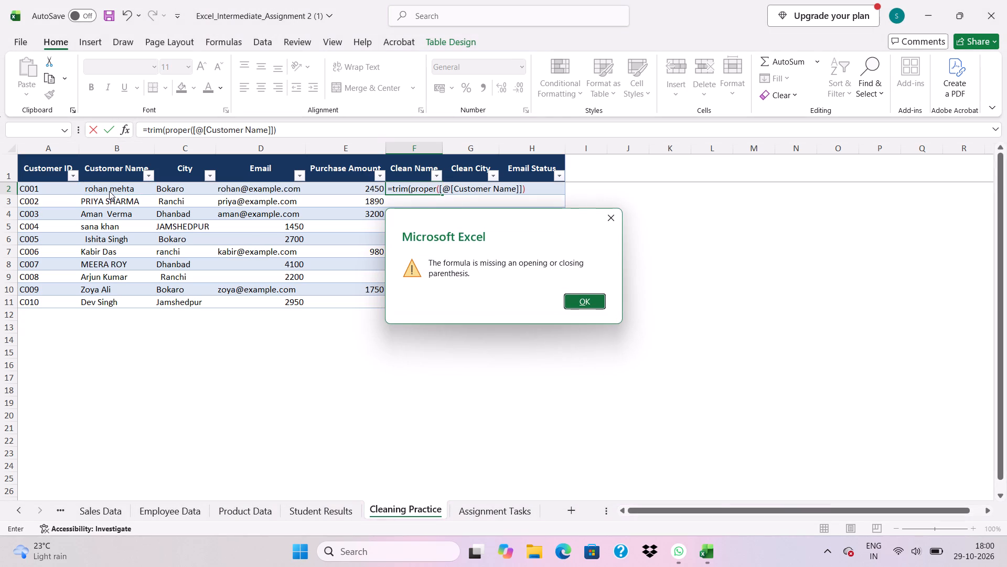
{"action": "key", "text": "shift+parenright"}
{"action": "left_click", "coordinate": [577, 303]}
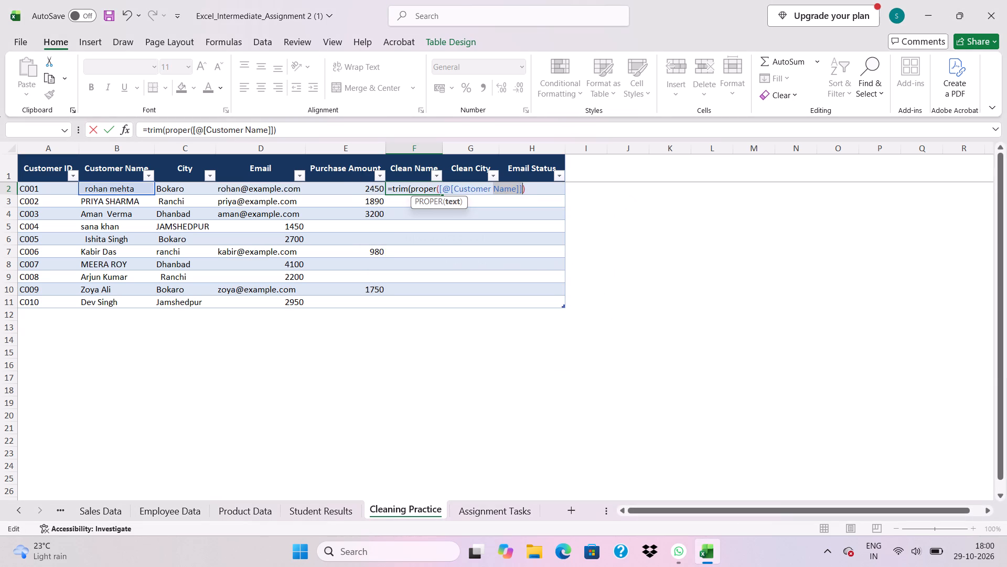
{"action": "left_click", "coordinate": [525, 188]}
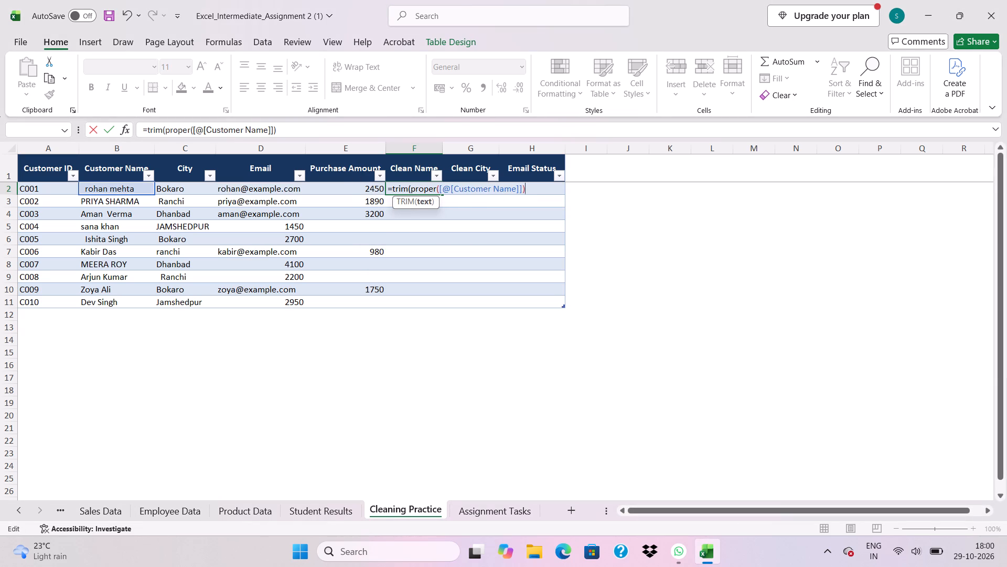
{"action": "key", "text": "shift+parenright"}
{"action": "key", "text": "Return"}
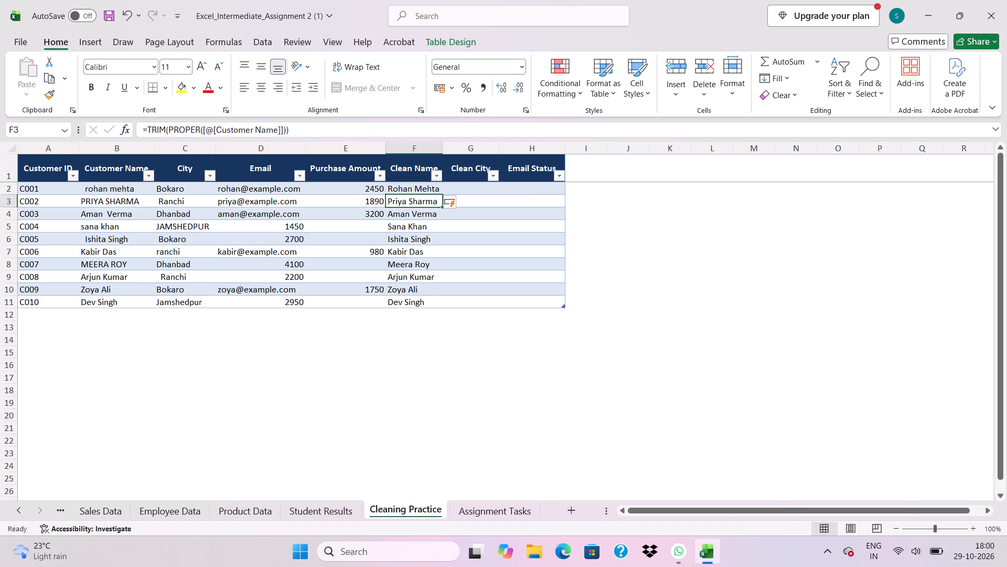
Enter a TRIM formula with nested PROPER on City in G2 to fill the Clean City column.
{"action": "left_click", "coordinate": [470, 184]}
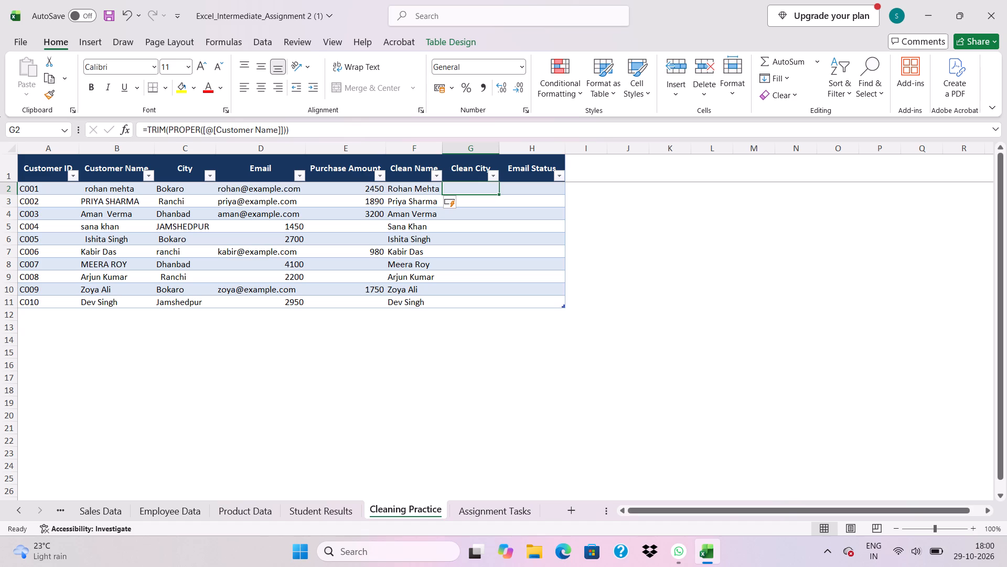
{"action": "key", "text": "equal"}
{"action": "type", "text": "trim"}
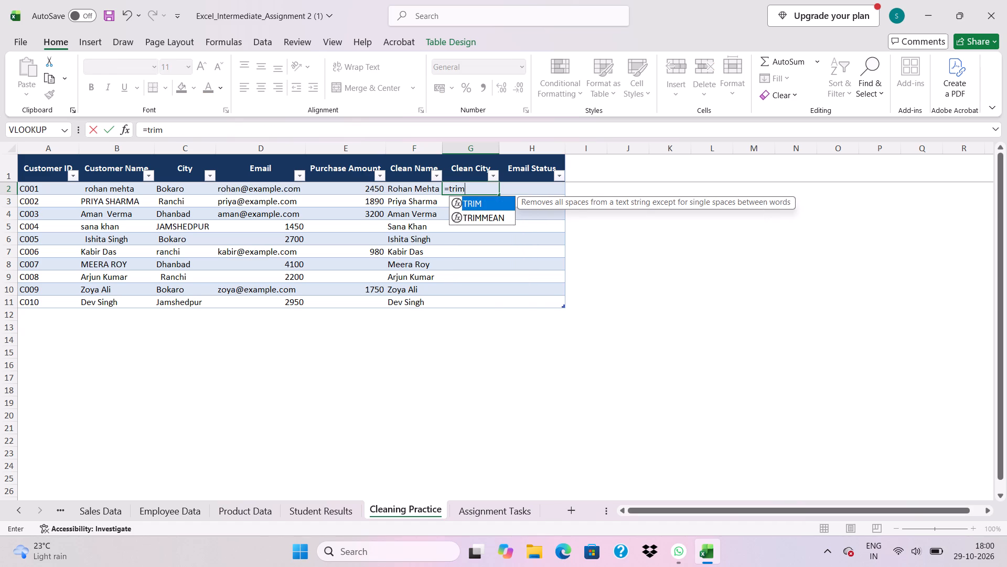
{"action": "key", "text": "shift+parenleft"}
{"action": "type", "text": "proper"}
{"action": "key", "text": "shift+parenleft"}
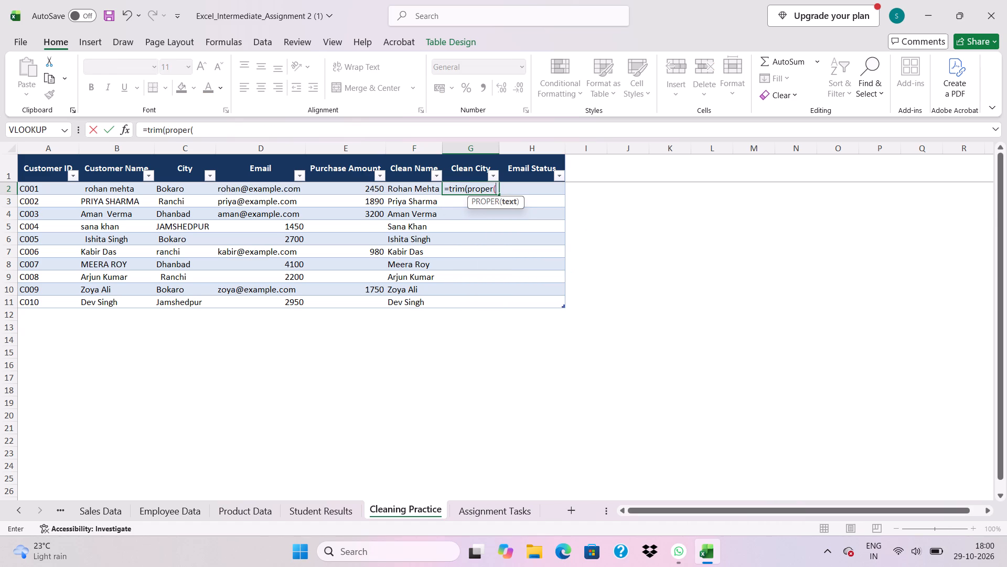
{"action": "left_click", "coordinate": [169, 191]}
{"action": "type", "text": "))"}
{"action": "key", "text": "Return"}
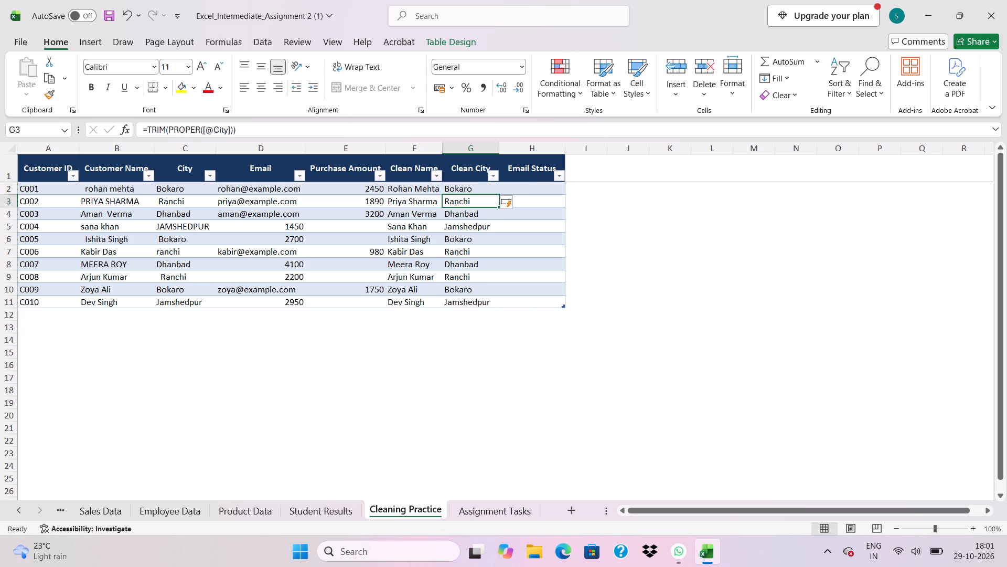
Write an IF formula in H2 of Email Status testing Email with >=, returning "missing" if true and "available" if false.
{"action": "left_click", "coordinate": [532, 186]}
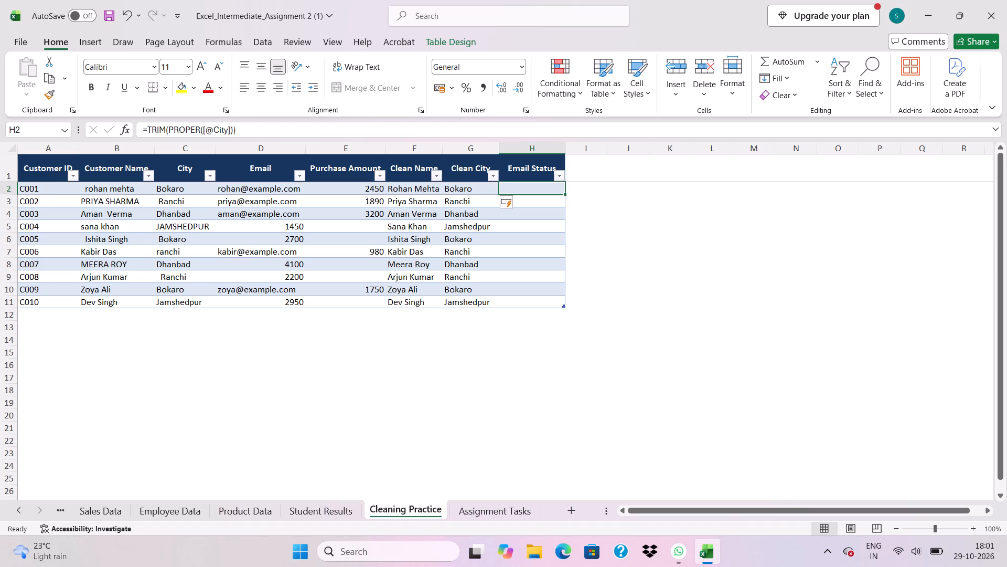
{"action": "left_click", "coordinate": [516, 188]}
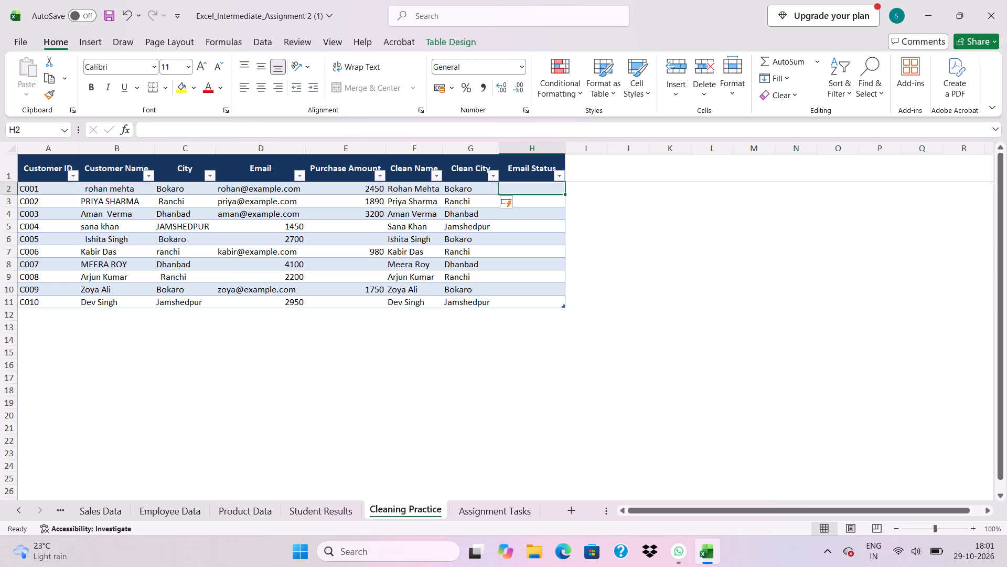
{"action": "type", "text": "=if"}
{"action": "key", "text": "shift+parenleft"}
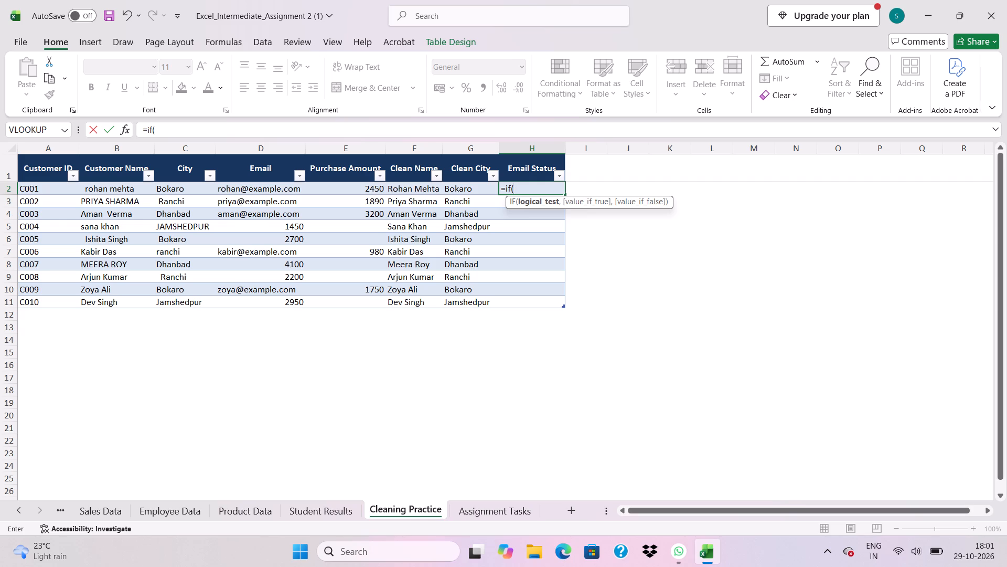
{"action": "left_click", "coordinate": [264, 191]}
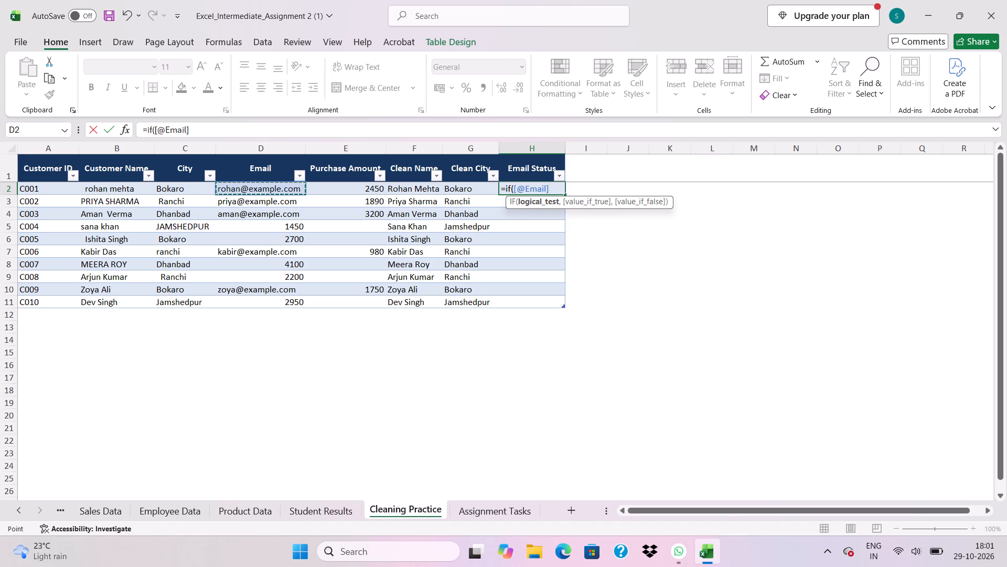
{"action": "key", "text": "shift+greater"}
{"action": "key", "text": "equal"}
{"action": "key", "text": "comma"}
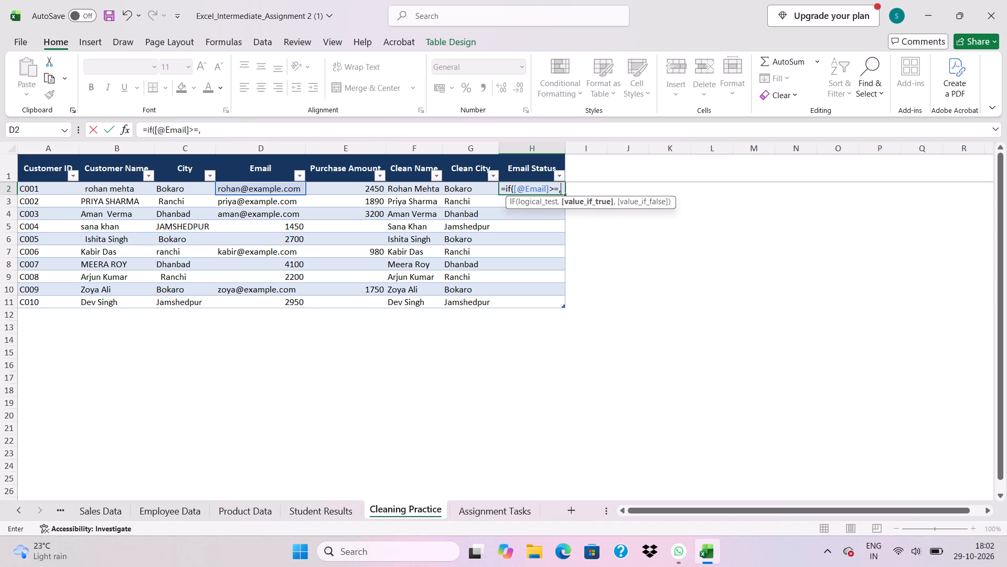
{"action": "key", "text": "shift+quotedbl"}
{"action": "type", "text": "missing"}
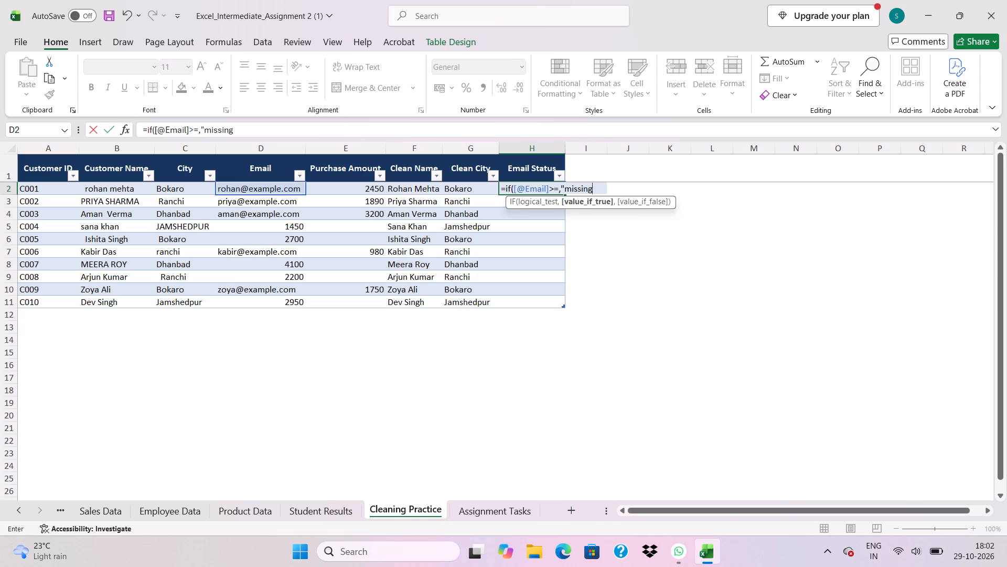
{"action": "key", "text": "shift+quotedbl"}
{"action": "key", "text": "comma"}
{"action": "type", "text": "\"avail"}
{"action": "key", "text": "a"}
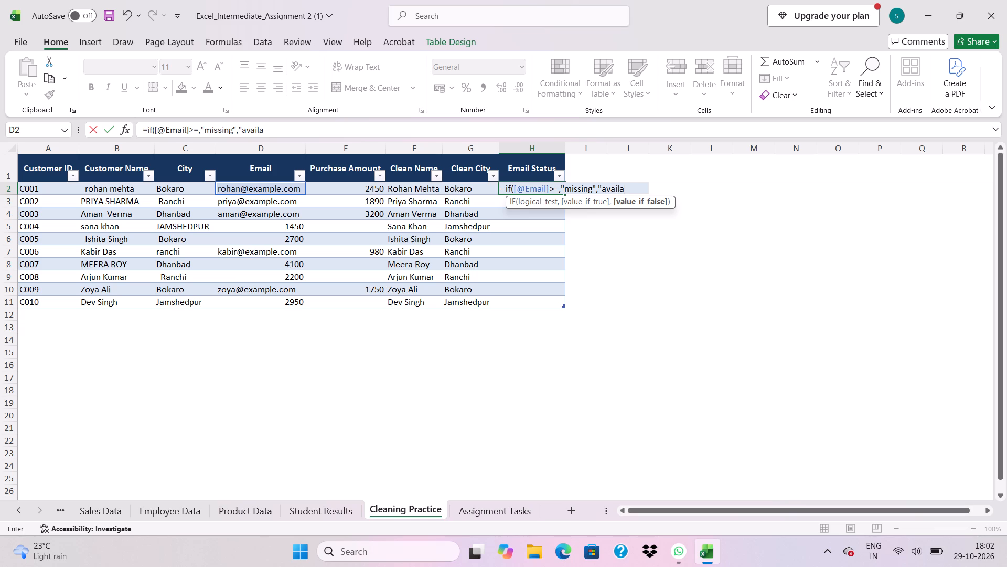
{"action": "type", "text": "ble\""}
{"action": "key", "text": "shift+parenright"}
{"action": "key", "text": "Return"}
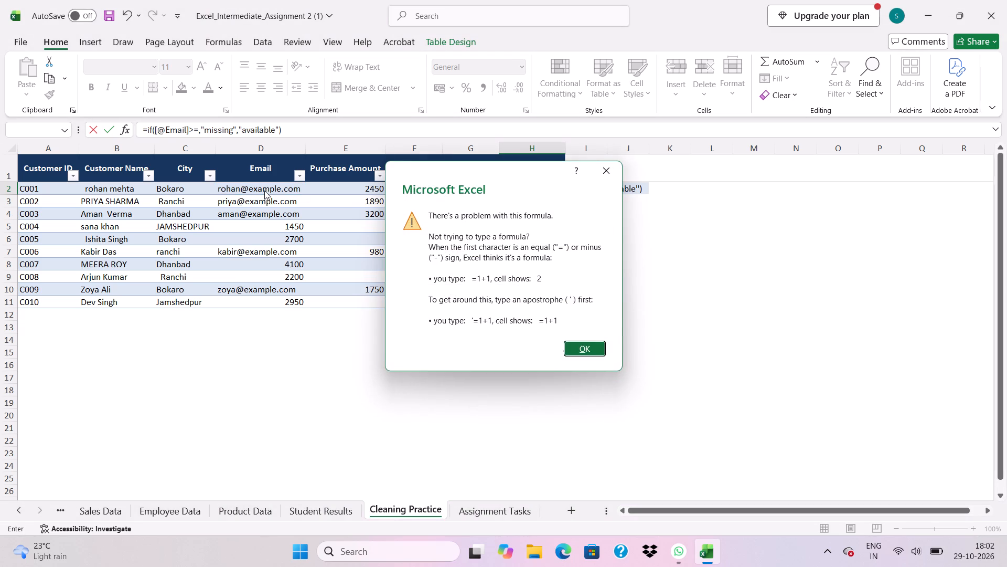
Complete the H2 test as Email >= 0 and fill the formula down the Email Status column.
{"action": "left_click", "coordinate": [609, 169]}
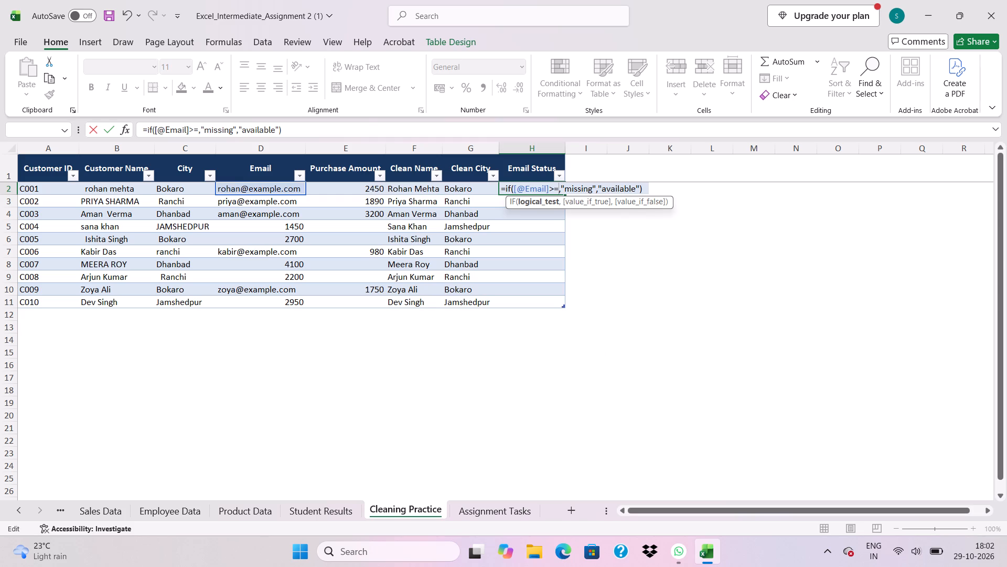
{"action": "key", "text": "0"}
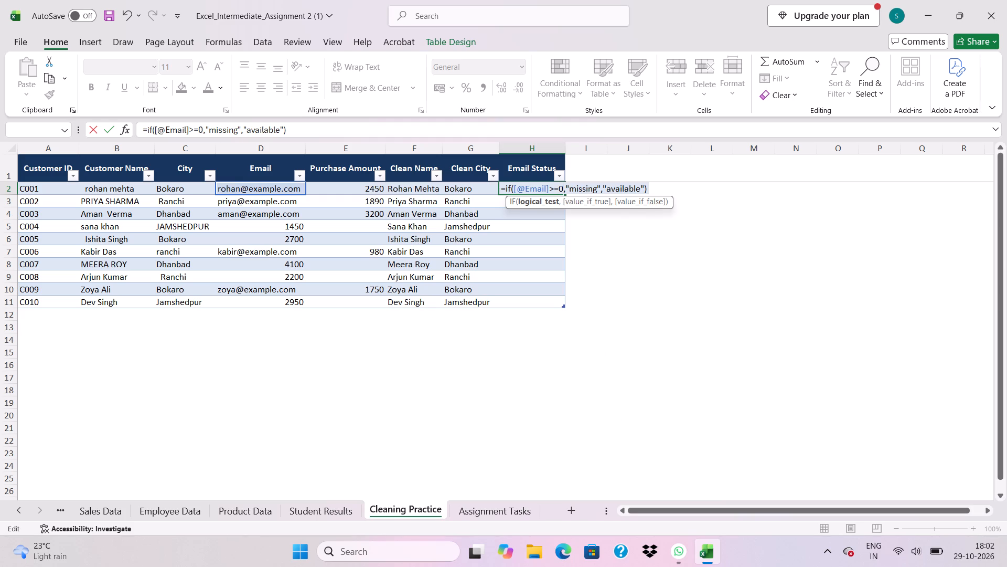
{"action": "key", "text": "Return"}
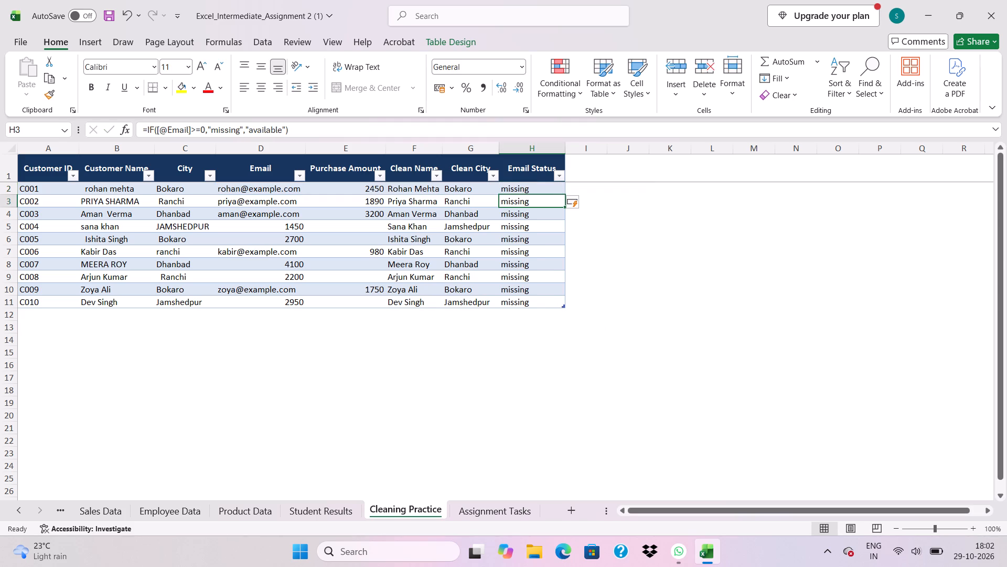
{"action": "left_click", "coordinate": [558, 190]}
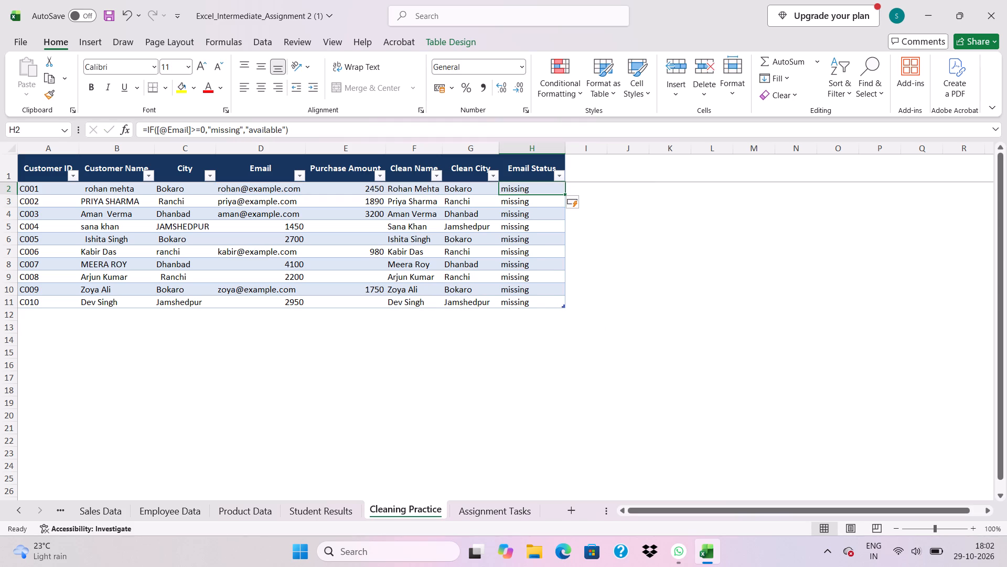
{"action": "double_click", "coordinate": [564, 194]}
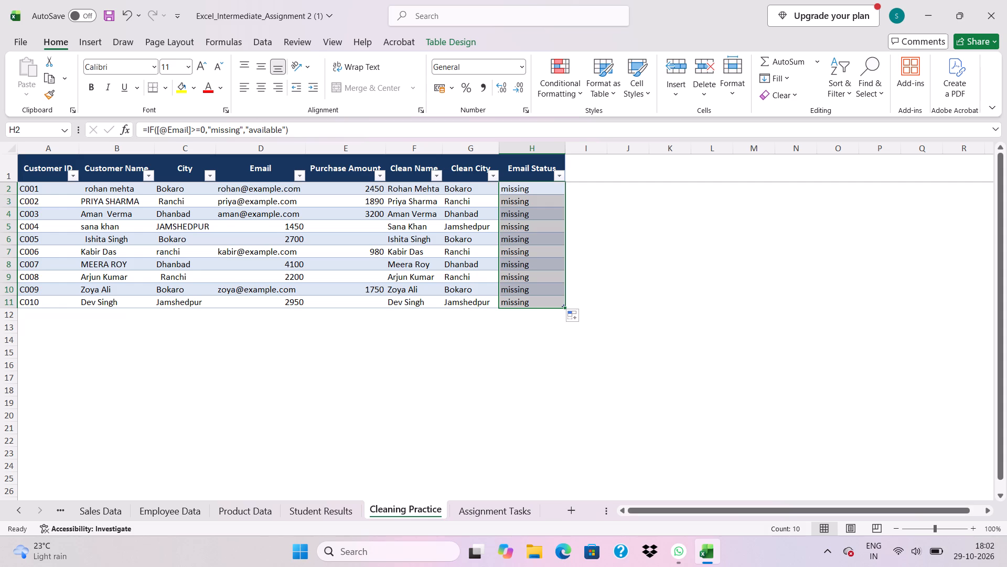
Remove the >=0 comparison from the IF formula in H2, leaving Email alone as the test before "missing" and "available".
{"action": "left_click", "coordinate": [539, 188]}
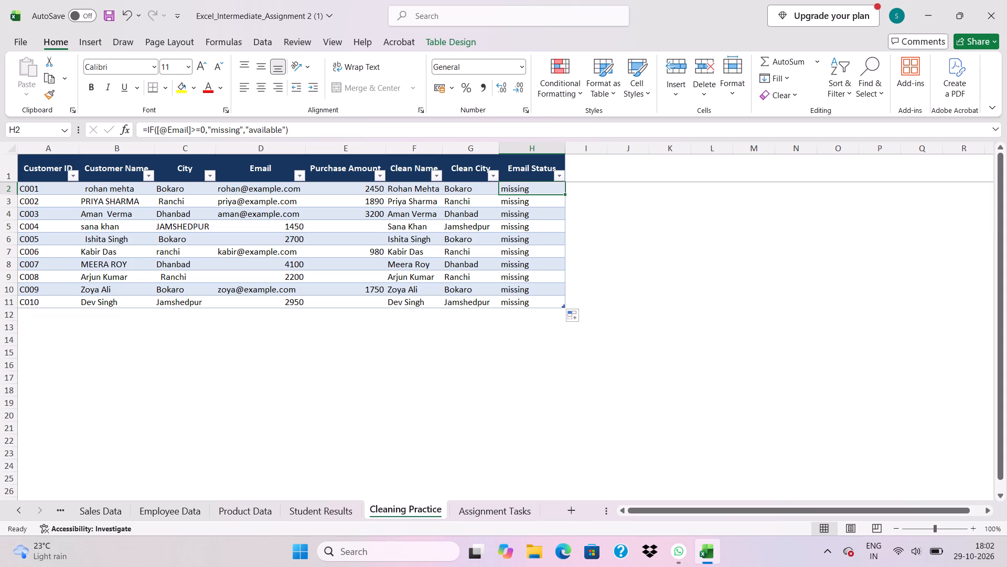
{"action": "left_click", "coordinate": [205, 129]}
{"action": "key", "text": "BackSpace"}
{"action": "key", "text": "BackSpace"}
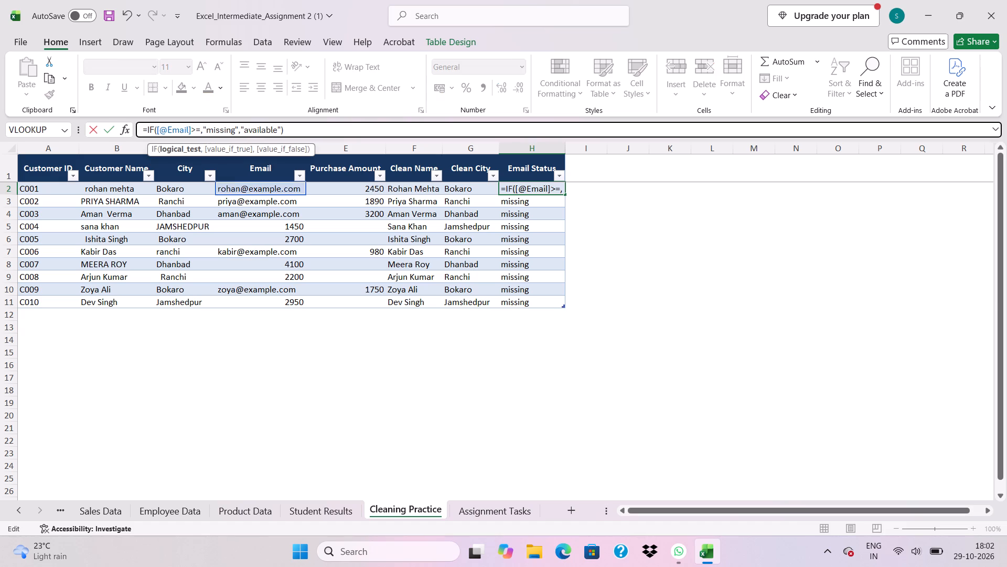
{"action": "key", "text": "BackSpace"}
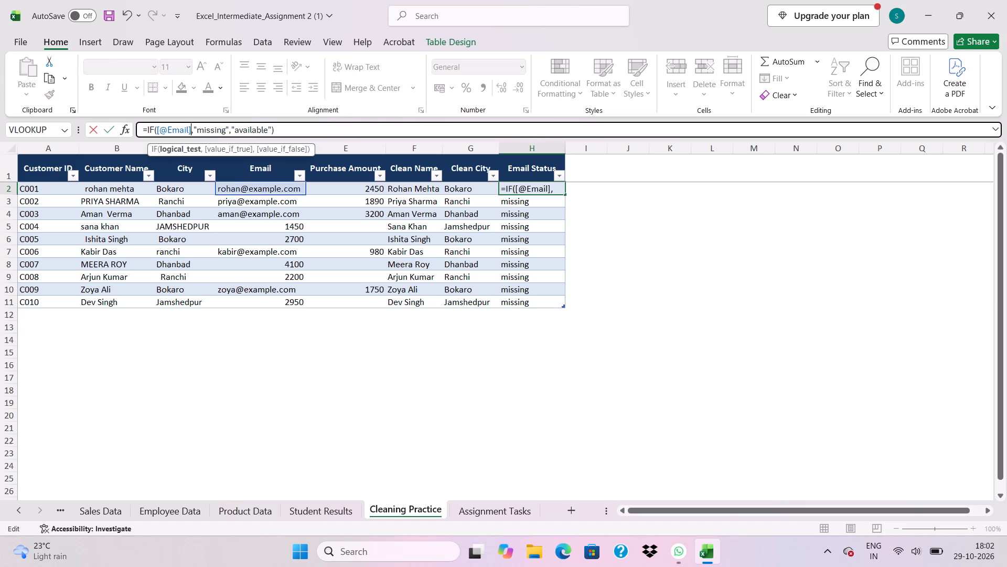
{"action": "key", "text": "equal"}
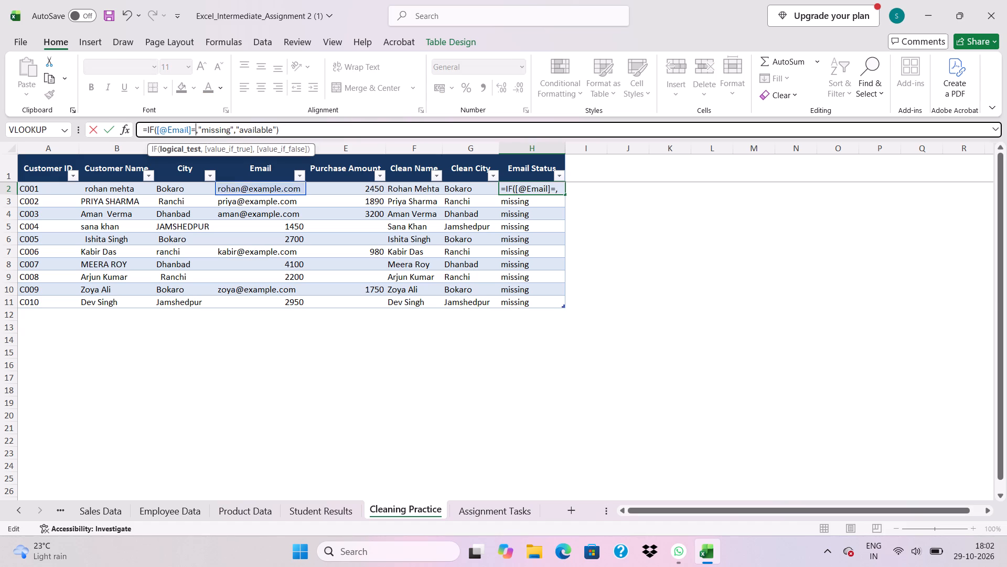
{"action": "left_click", "coordinate": [197, 130]}
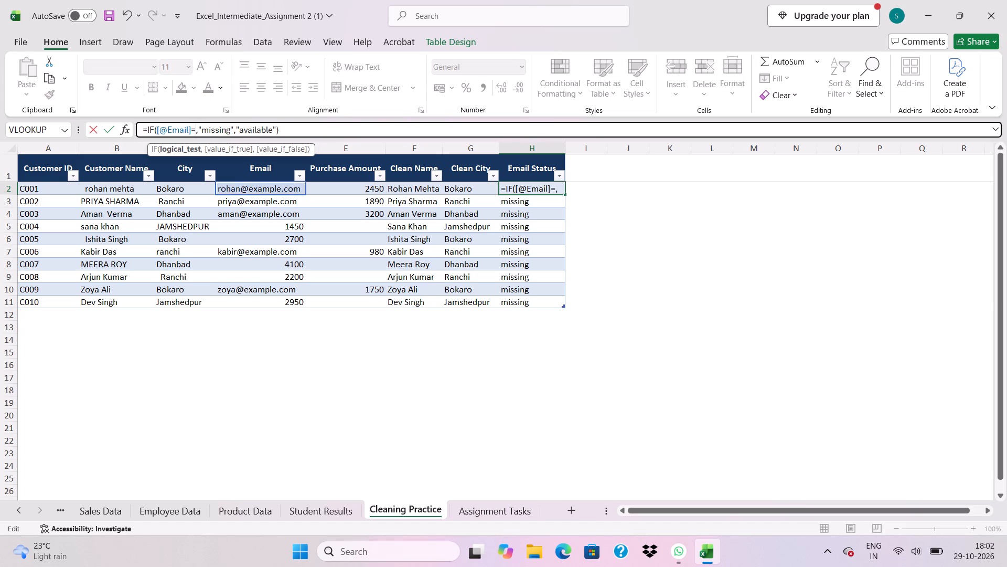
{"action": "left_click", "coordinate": [197, 130]}
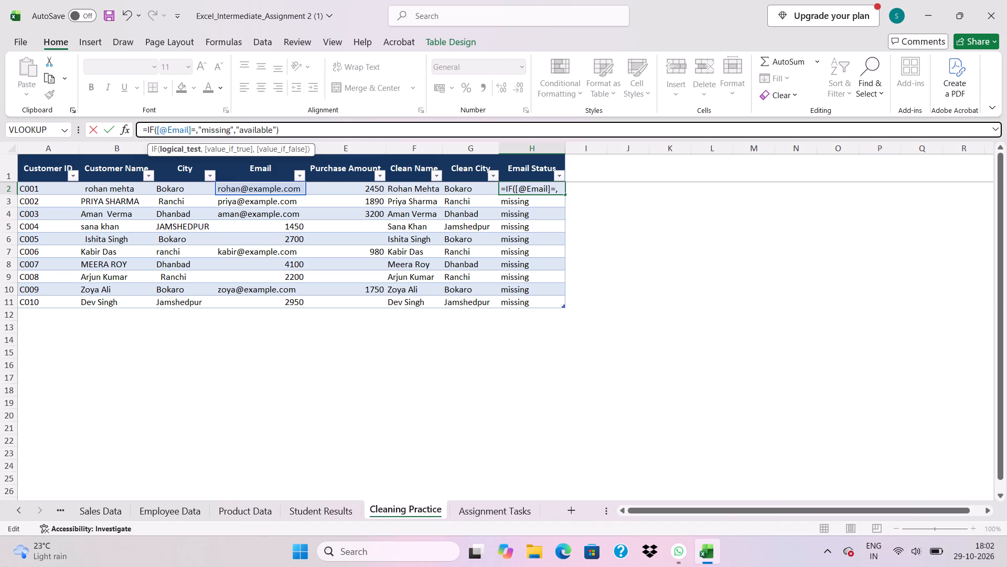
{"action": "left_click", "coordinate": [197, 130]}
{"action": "key", "text": "BackSpace"}
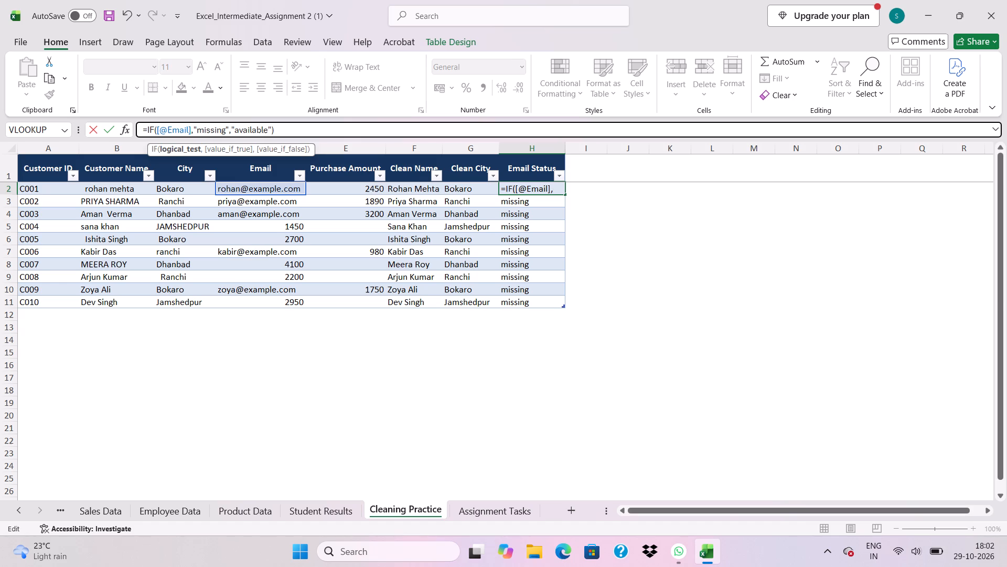
{"action": "key", "text": "Return"}
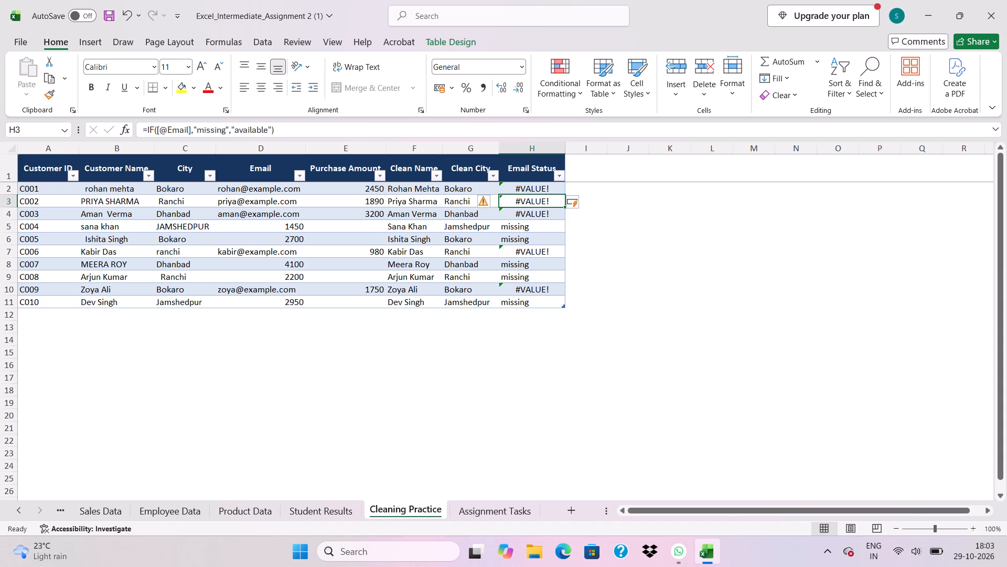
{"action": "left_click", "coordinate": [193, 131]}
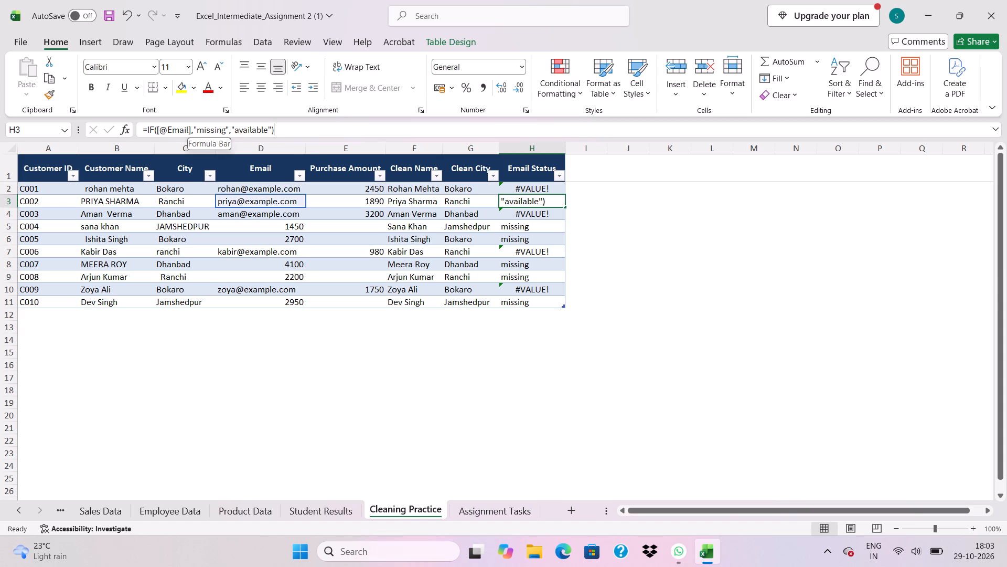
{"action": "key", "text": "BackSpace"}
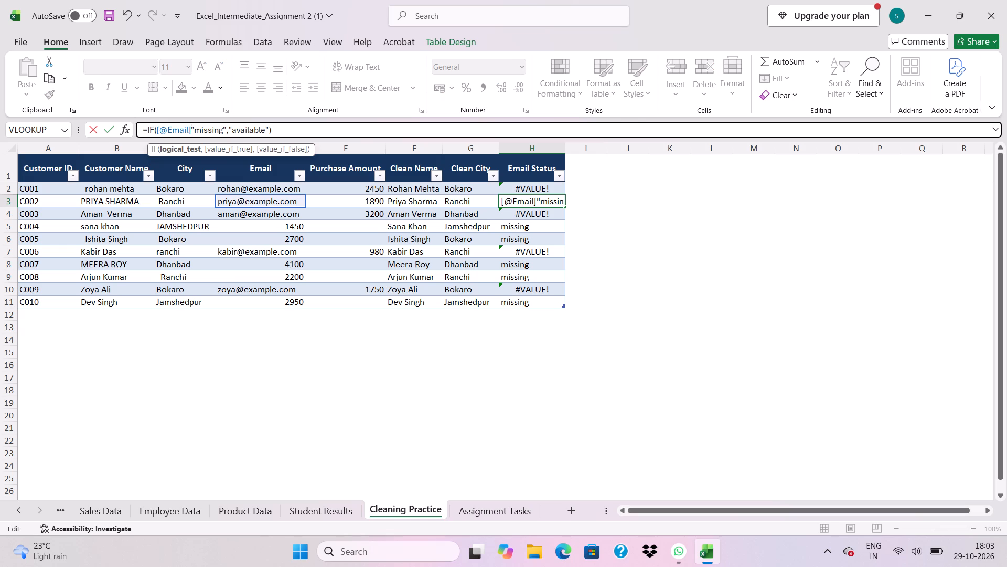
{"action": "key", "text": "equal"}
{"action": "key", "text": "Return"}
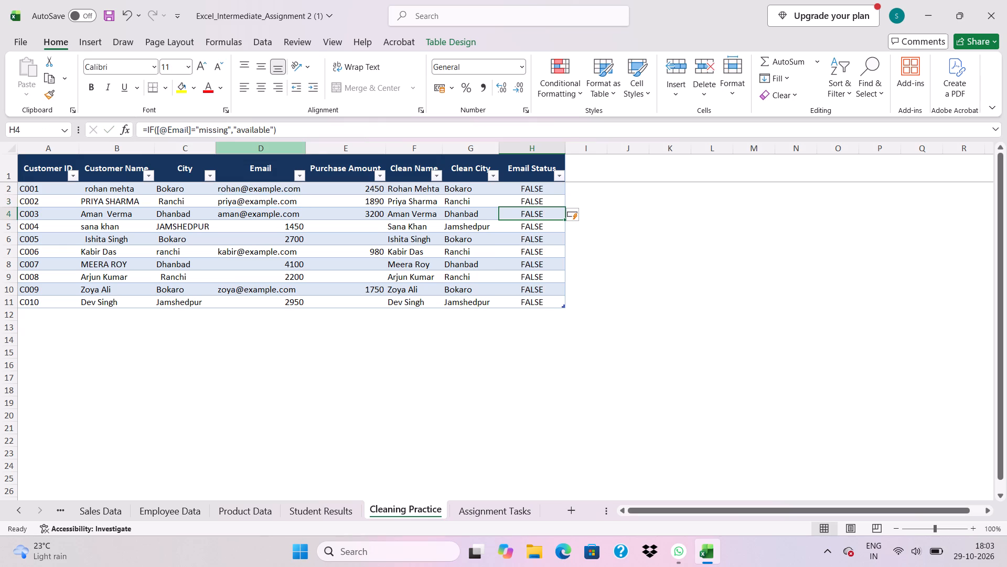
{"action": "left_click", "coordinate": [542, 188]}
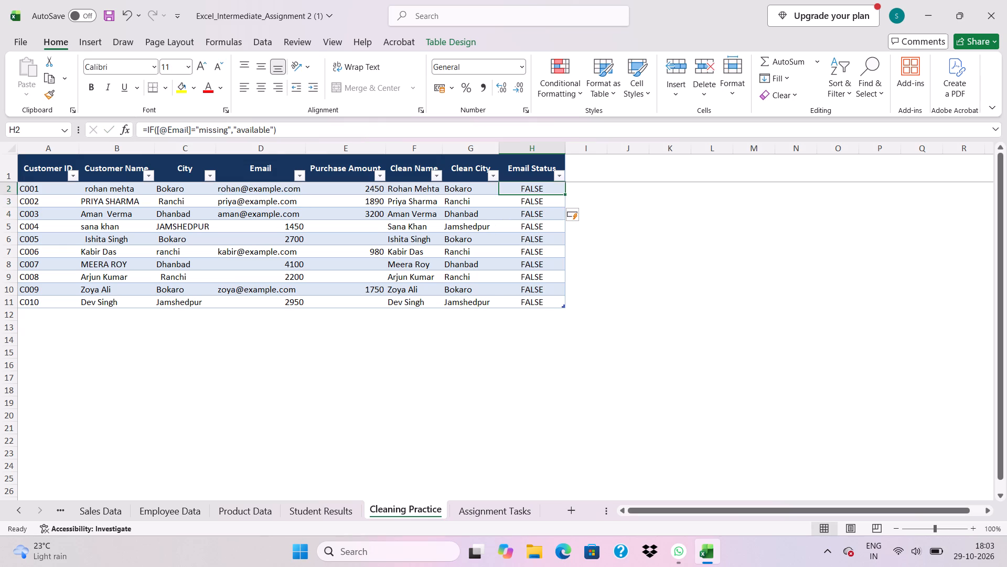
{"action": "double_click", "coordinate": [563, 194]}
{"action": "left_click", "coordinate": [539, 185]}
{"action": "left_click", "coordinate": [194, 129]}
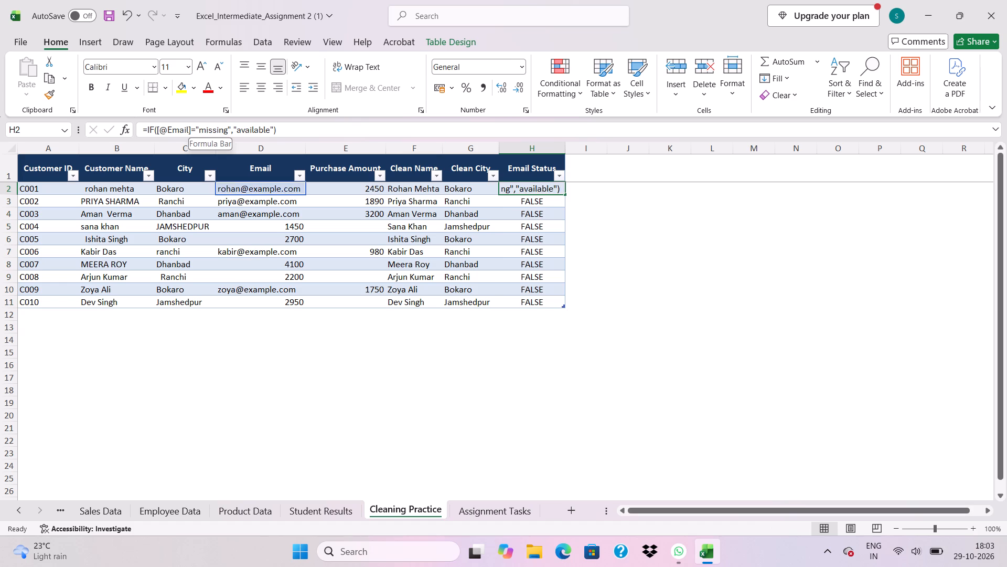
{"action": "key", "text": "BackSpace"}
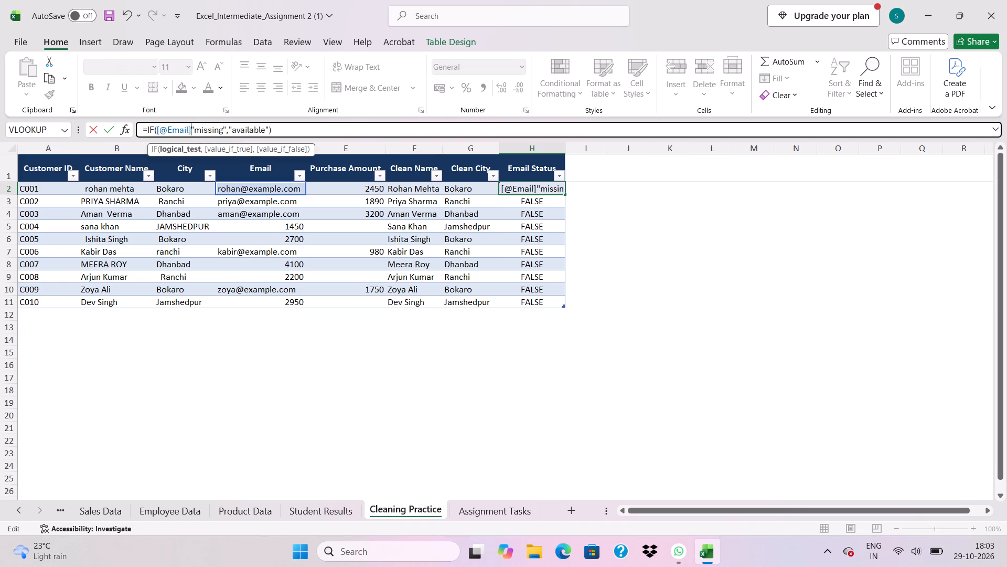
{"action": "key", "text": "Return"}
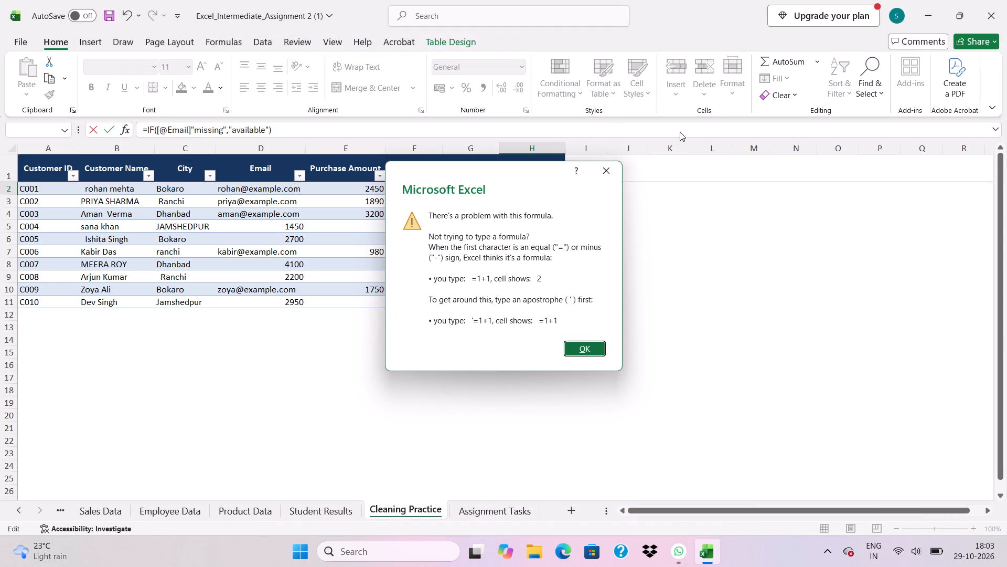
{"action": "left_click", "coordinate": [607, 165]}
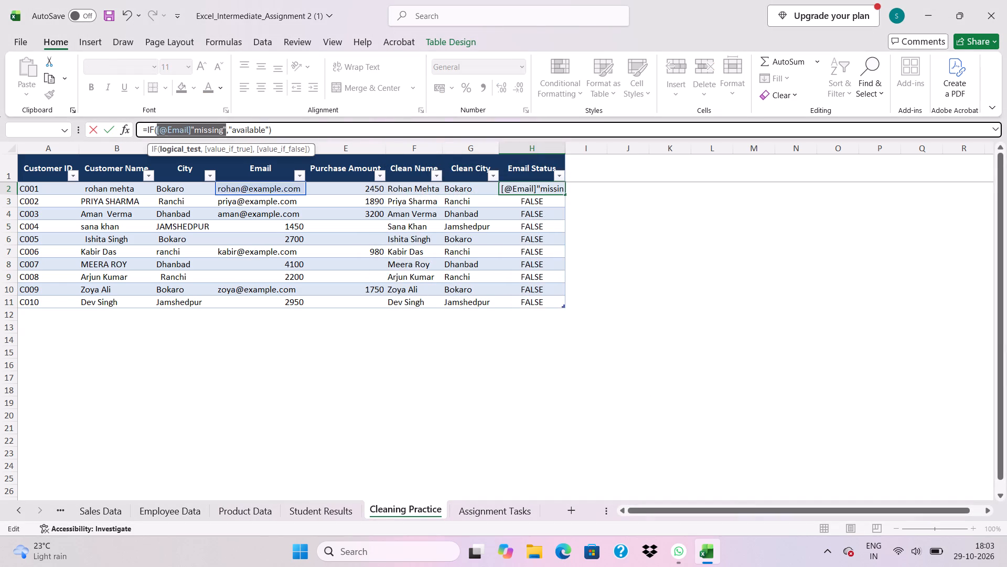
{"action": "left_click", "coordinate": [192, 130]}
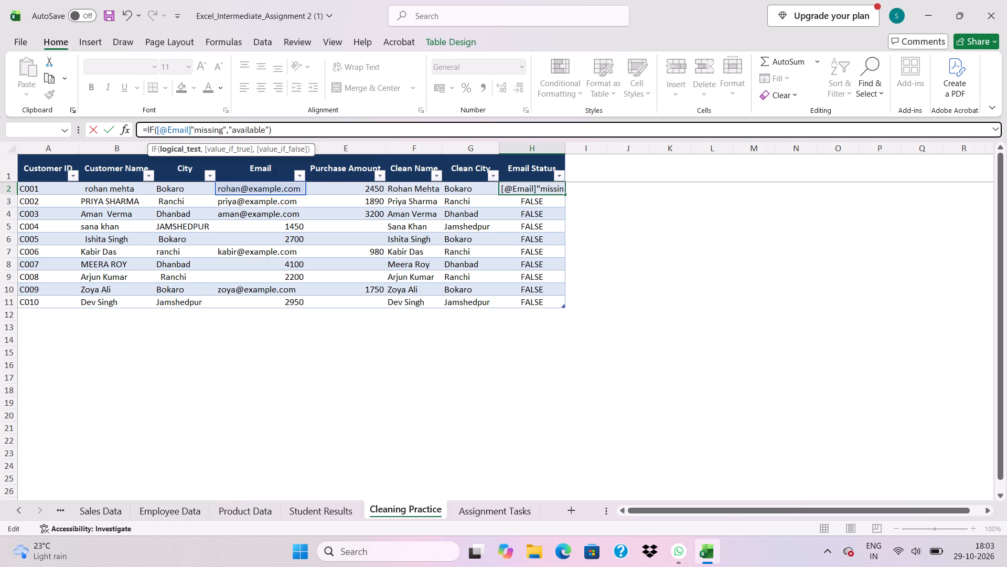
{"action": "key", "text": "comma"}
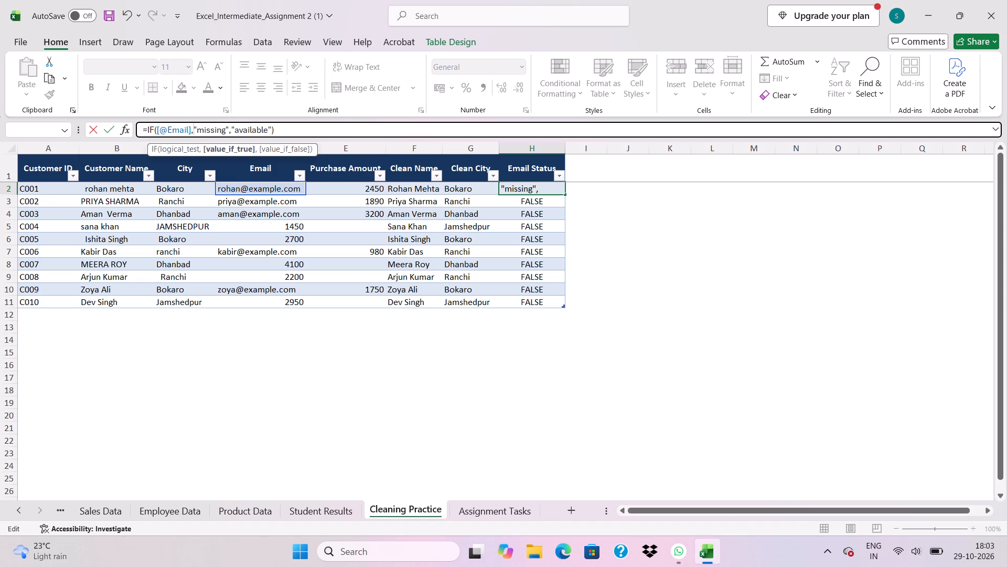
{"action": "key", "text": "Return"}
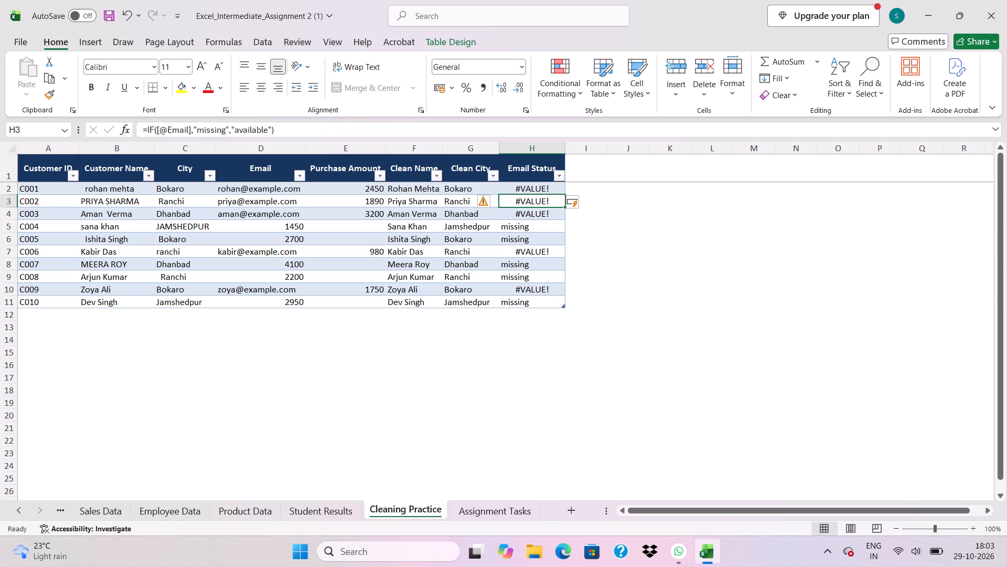
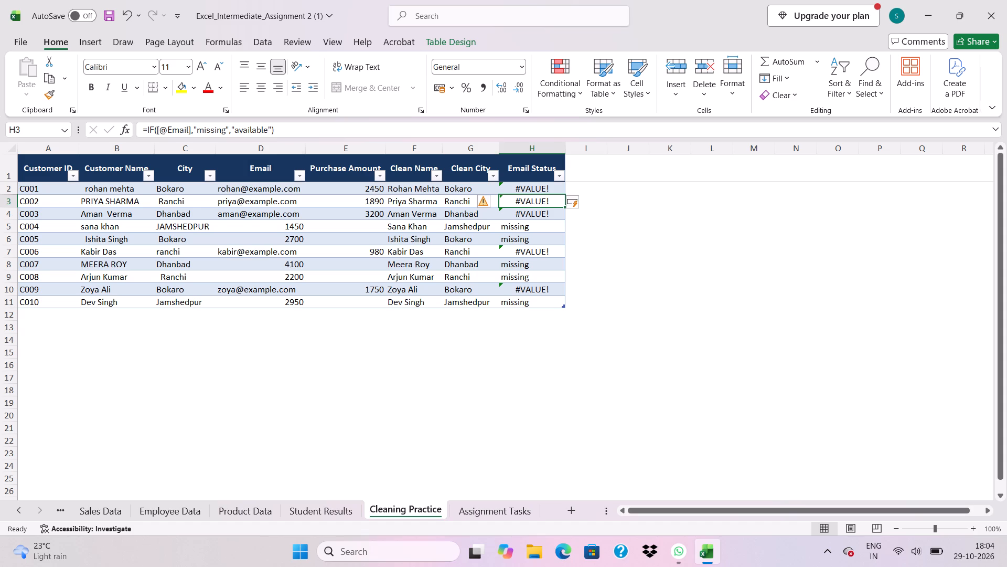
Rework H3's IF formula by removing the comma after Email and adding "missing" as a final argument after "available".
{"action": "left_click", "coordinate": [228, 128]}
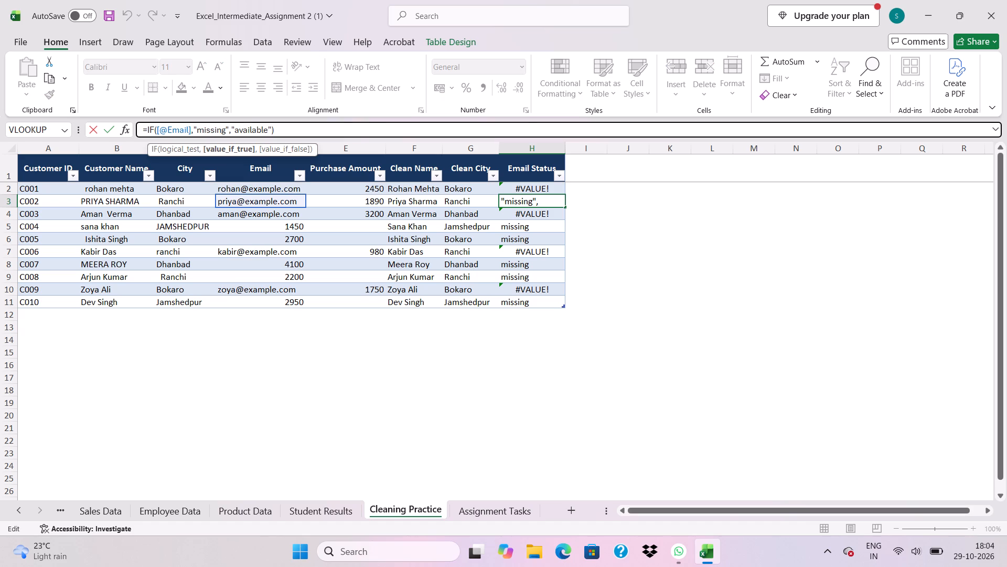
{"action": "left_click", "coordinate": [193, 129]}
{"action": "key", "text": "BackSpace"}
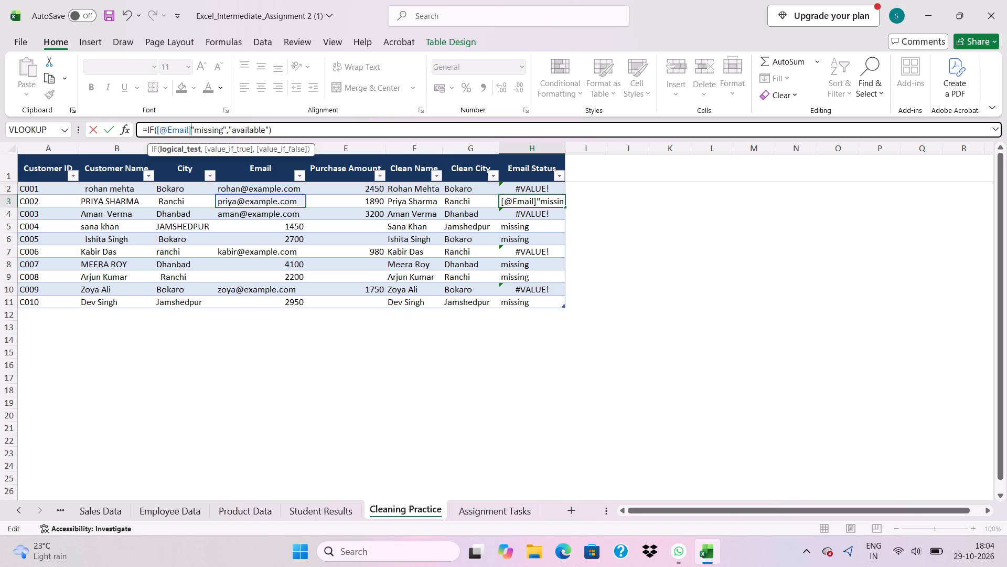
{"action": "left_click", "coordinate": [269, 129]}
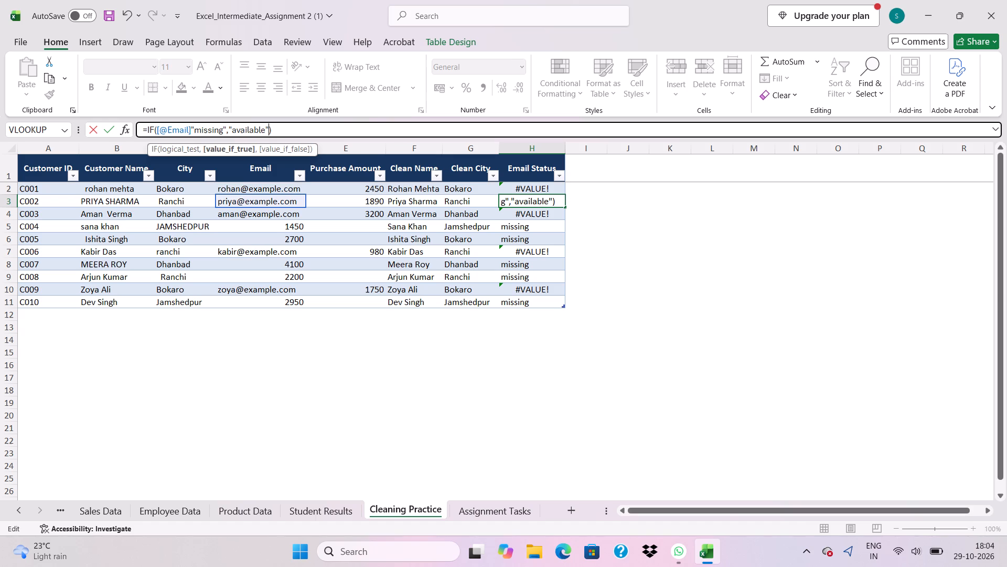
{"action": "key", "text": "comma"}
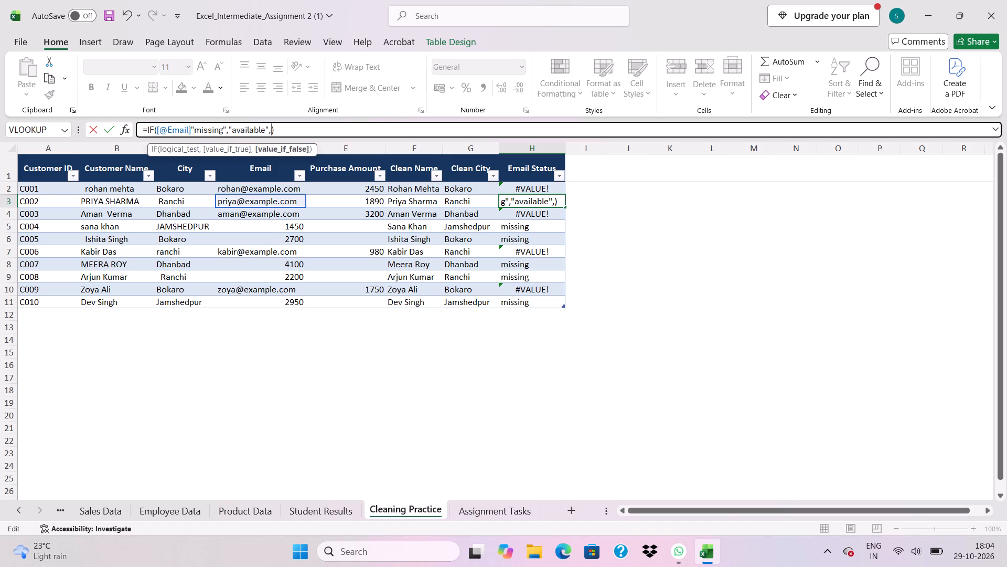
{"action": "key", "text": "shift+quotedbl"}
{"action": "key", "text": "m"}
{"action": "type", "text": "issing\""}
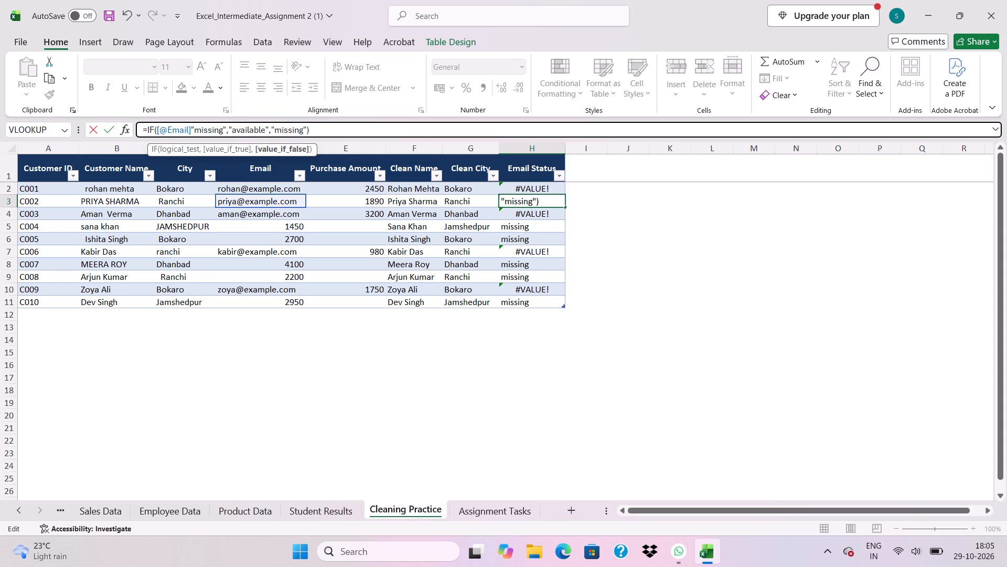
{"action": "key", "text": "Return"}
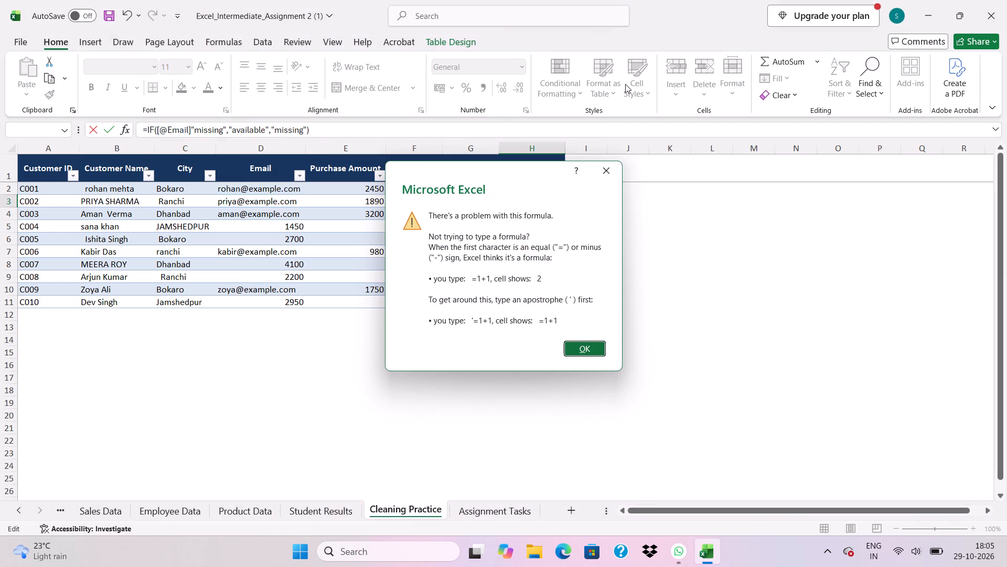
{"action": "left_click", "coordinate": [611, 166]}
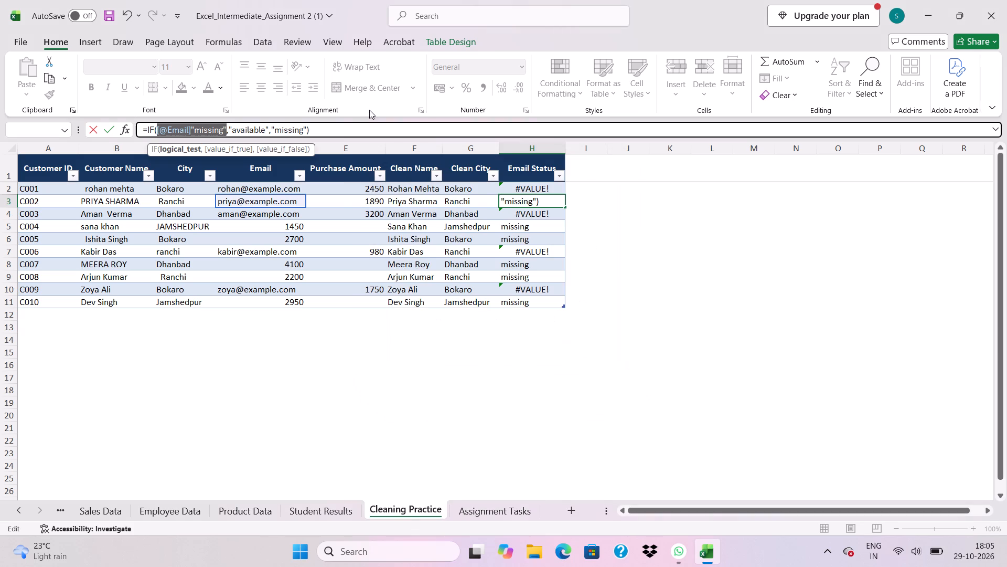
{"action": "left_click", "coordinate": [190, 129]}
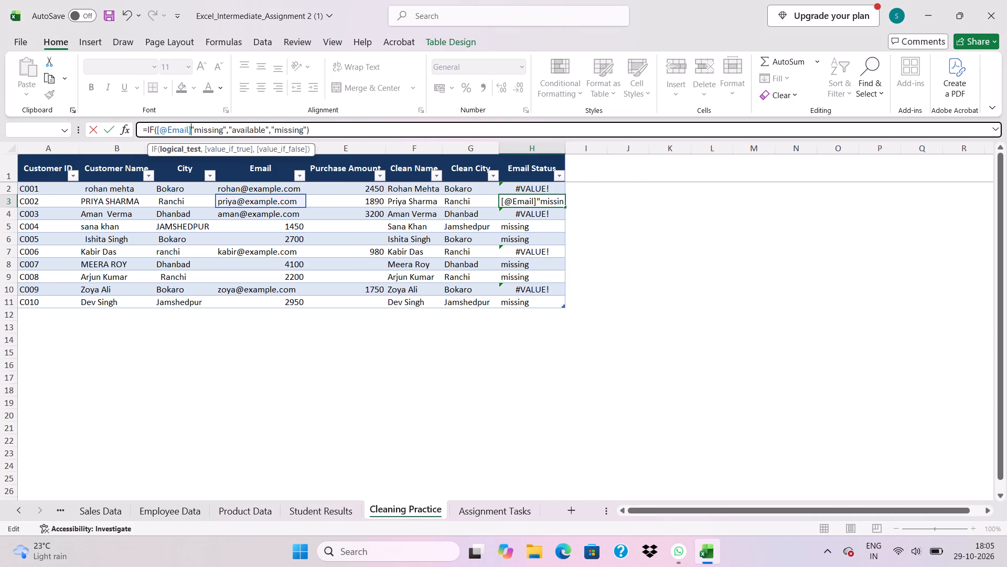
{"action": "key", "text": "shift+greater"}
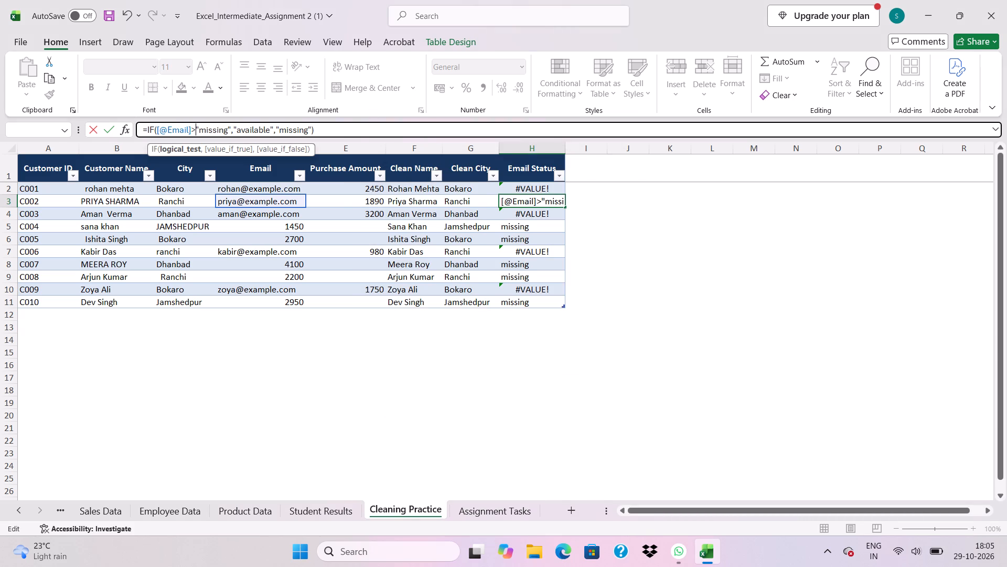
{"action": "key", "text": "BackSpace"}
{"action": "key", "text": "shift+less"}
{"action": "key", "text": "Return"}
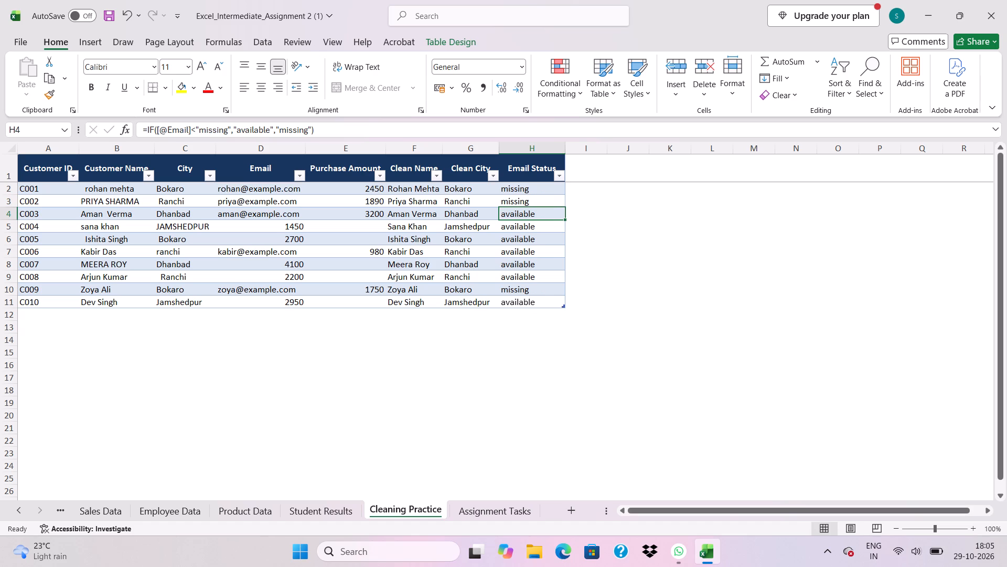
{"action": "left_click", "coordinate": [543, 191]}
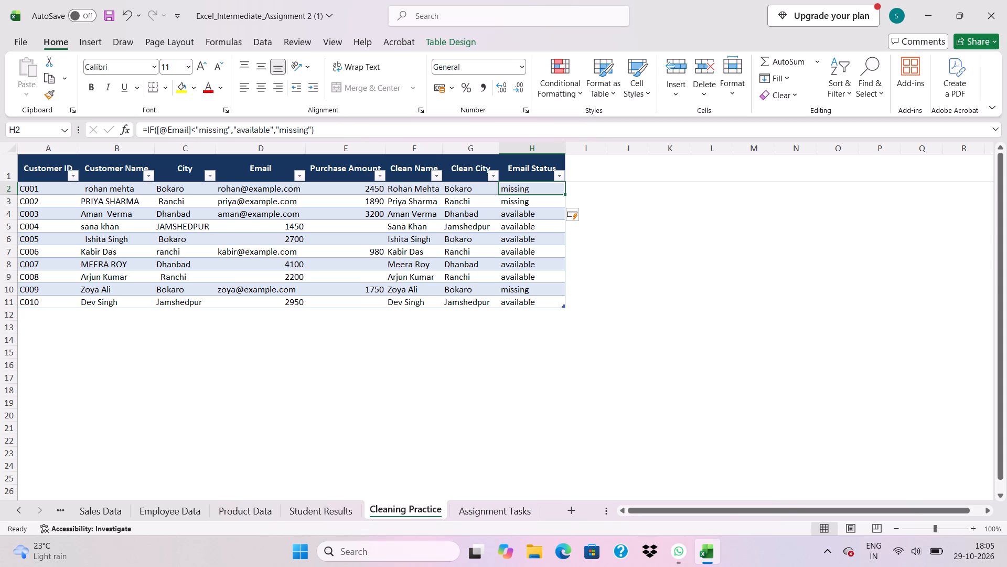
{"action": "double_click", "coordinate": [564, 194]}
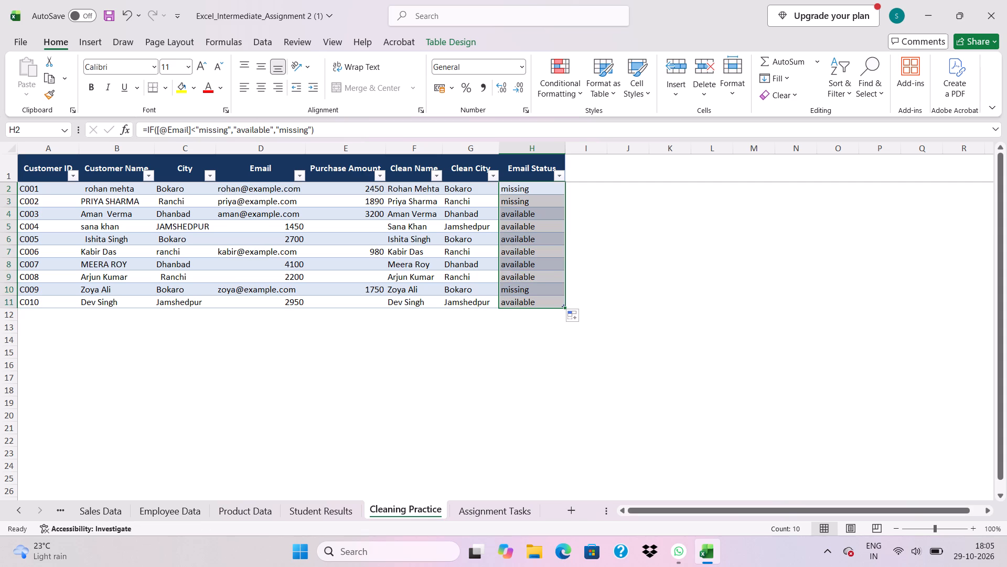
{"action": "left_click", "coordinate": [541, 188]}
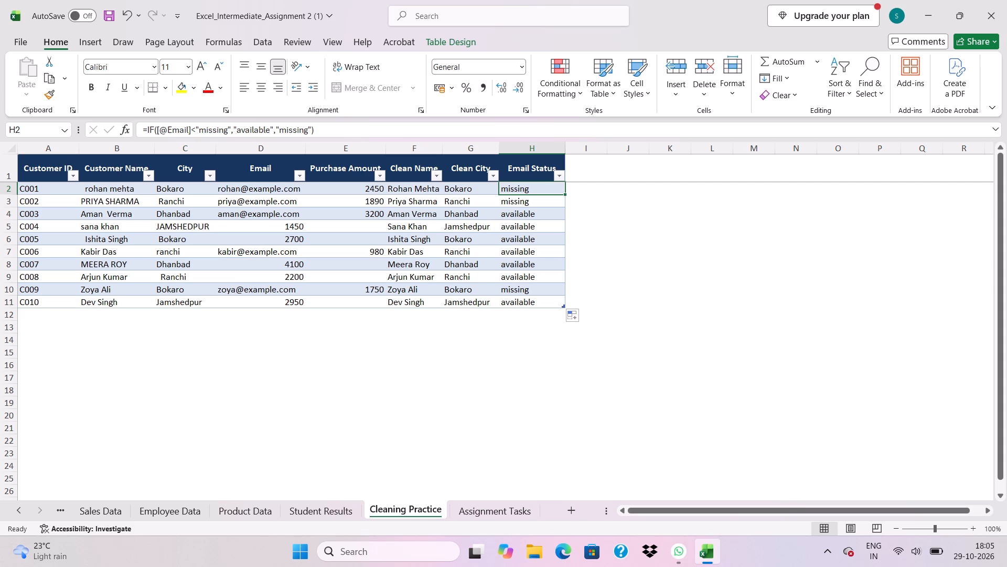
Copy the misplaced amounts 1450 and 2700 from the Email column into Purchase Amount for customers C004 and C005.
{"action": "left_click", "coordinate": [296, 228]}
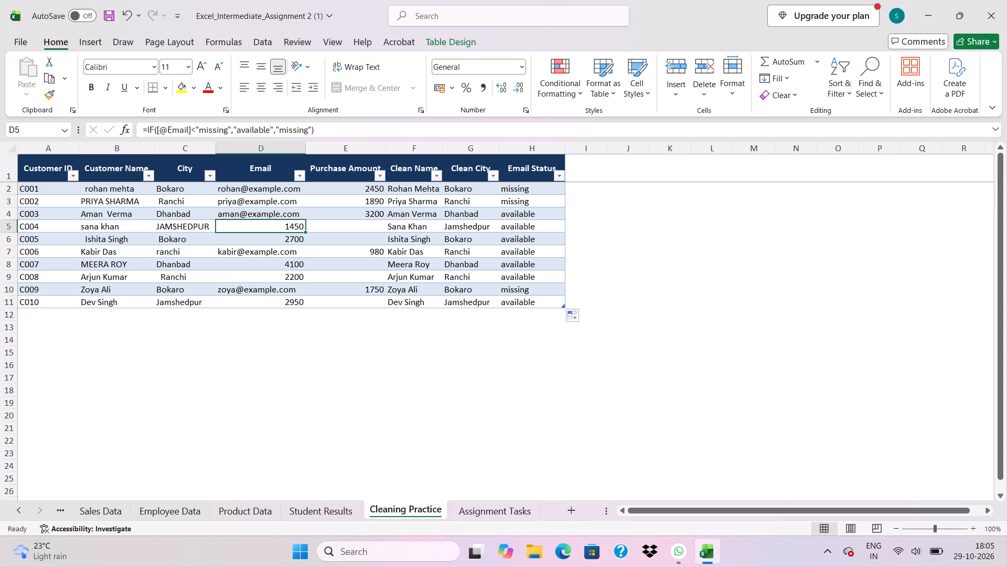
{"action": "key", "text": "ctrl+c"}
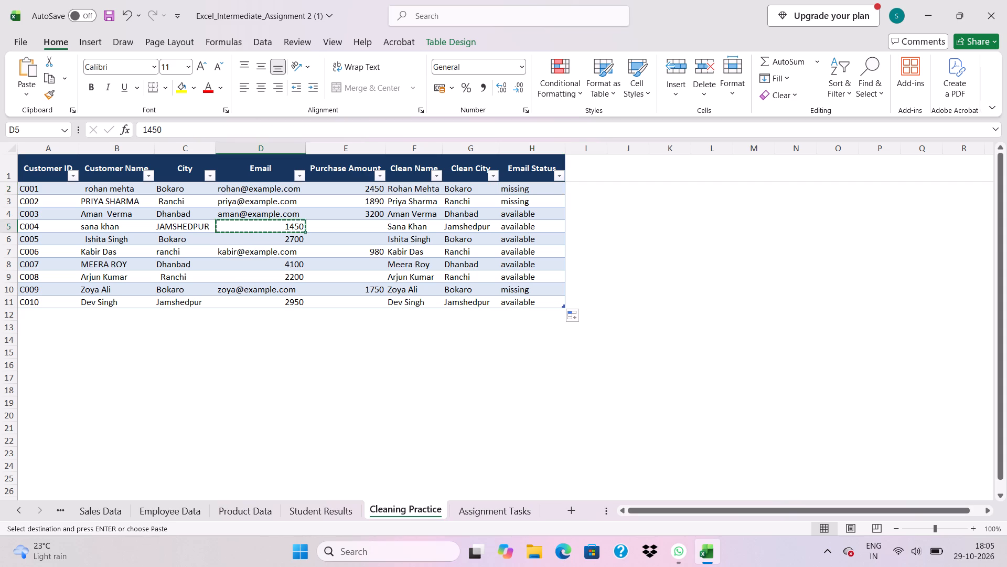
{"action": "left_click", "coordinate": [348, 225]}
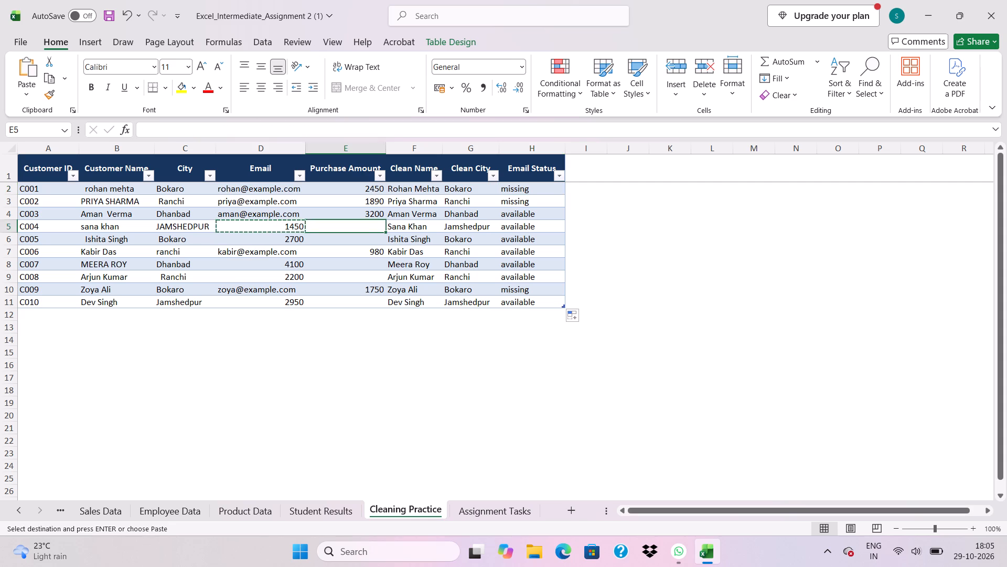
{"action": "key", "text": "ctrl+v"}
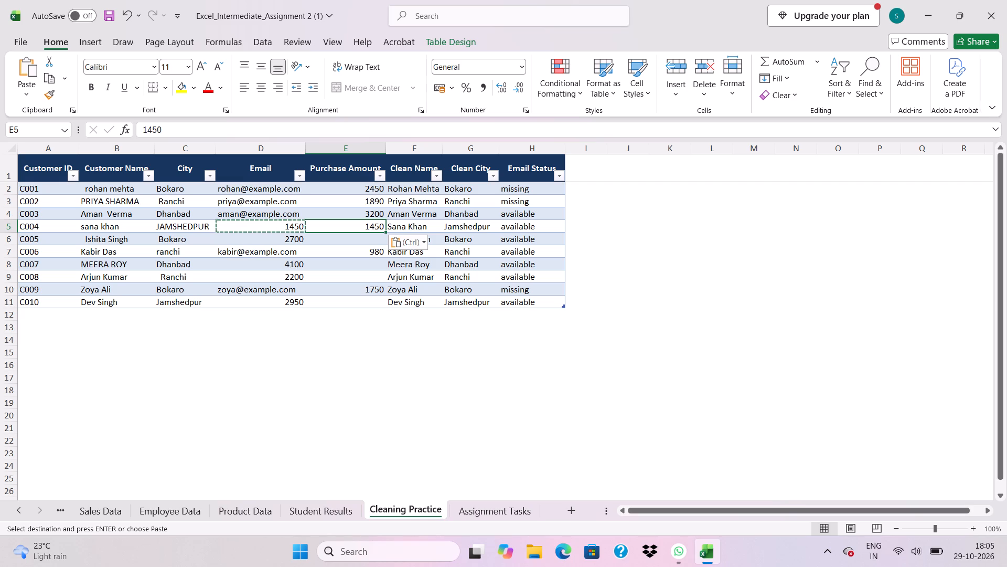
{"action": "left_click", "coordinate": [283, 237]}
{"action": "triple_click", "coordinate": [283, 237]}
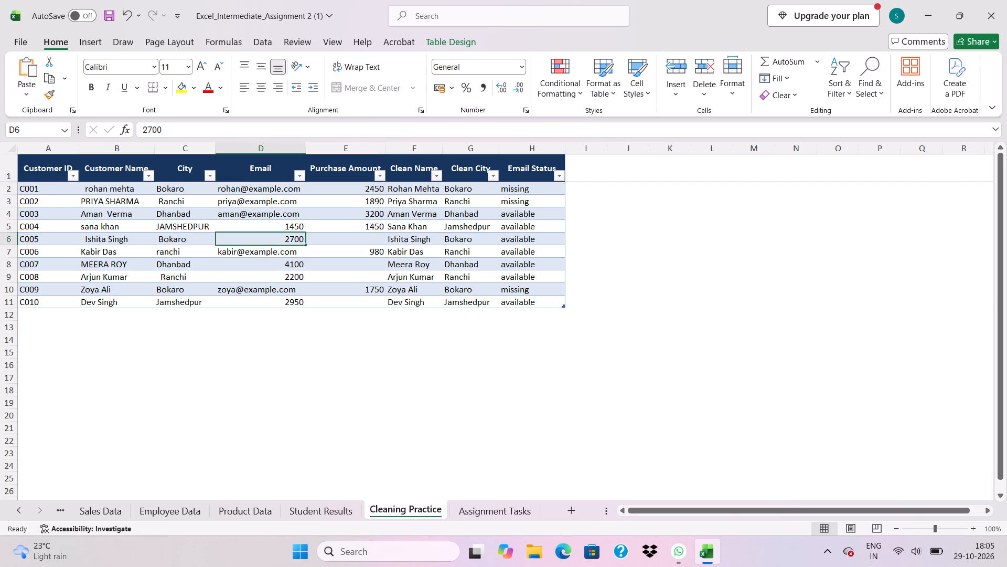
{"action": "key", "text": "ctrl+c"}
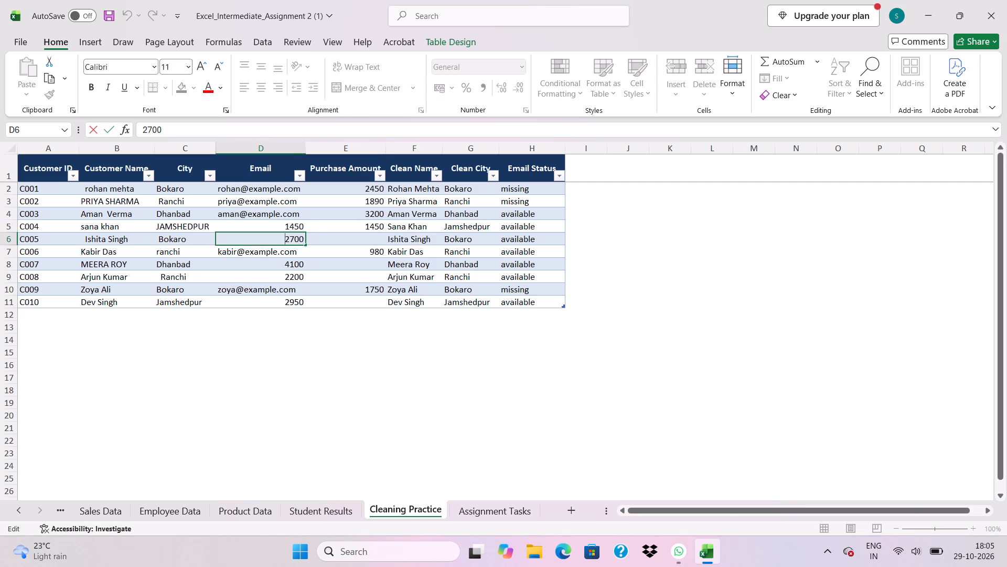
{"action": "left_click", "coordinate": [344, 239]}
{"action": "key", "text": "ctrl+v"}
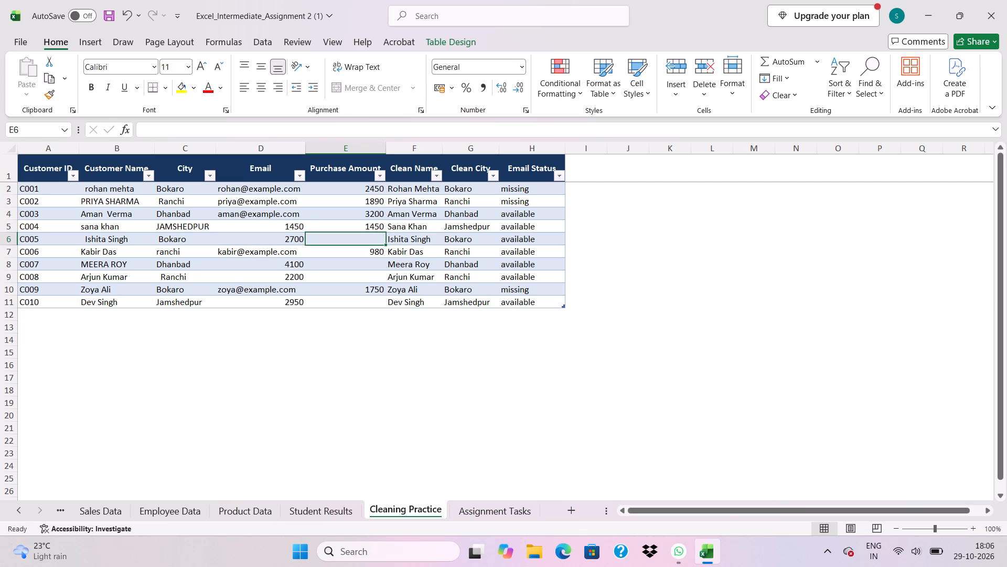
{"action": "key", "text": "ctrl+v"}
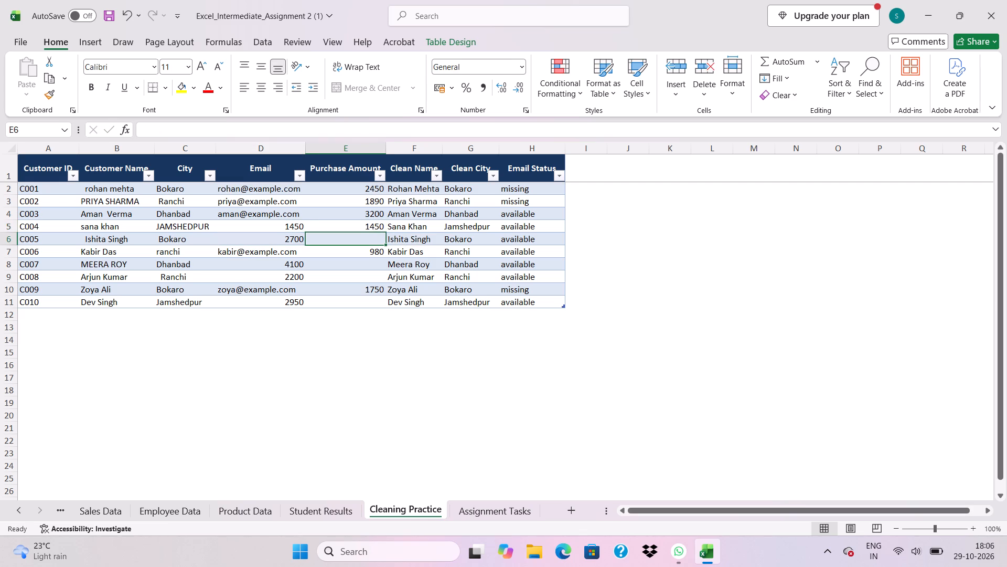
{"action": "left_click", "coordinate": [263, 237]}
{"action": "key", "text": "ctrl+c"}
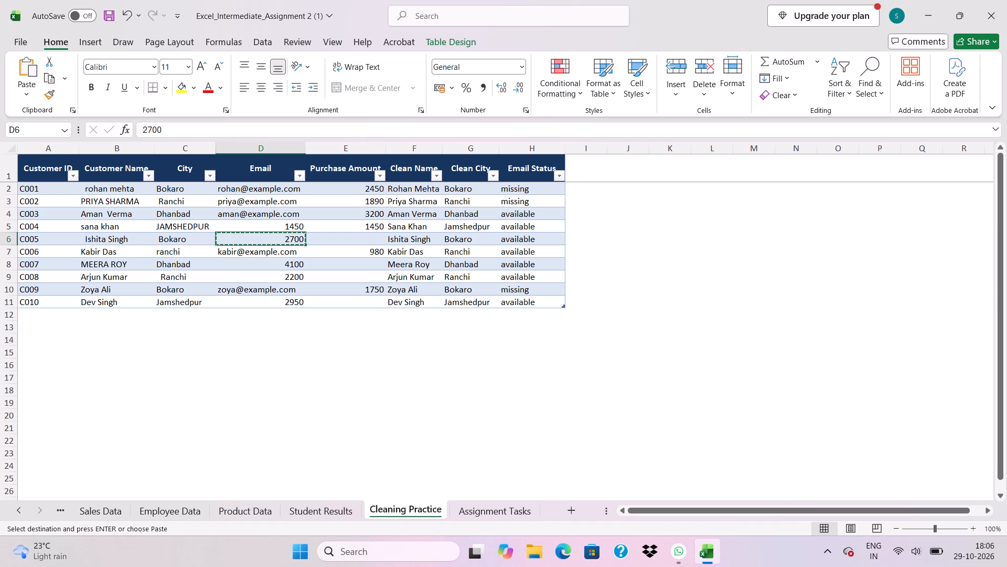
{"action": "left_click", "coordinate": [337, 239]}
{"action": "key", "text": "ctrl+v"}
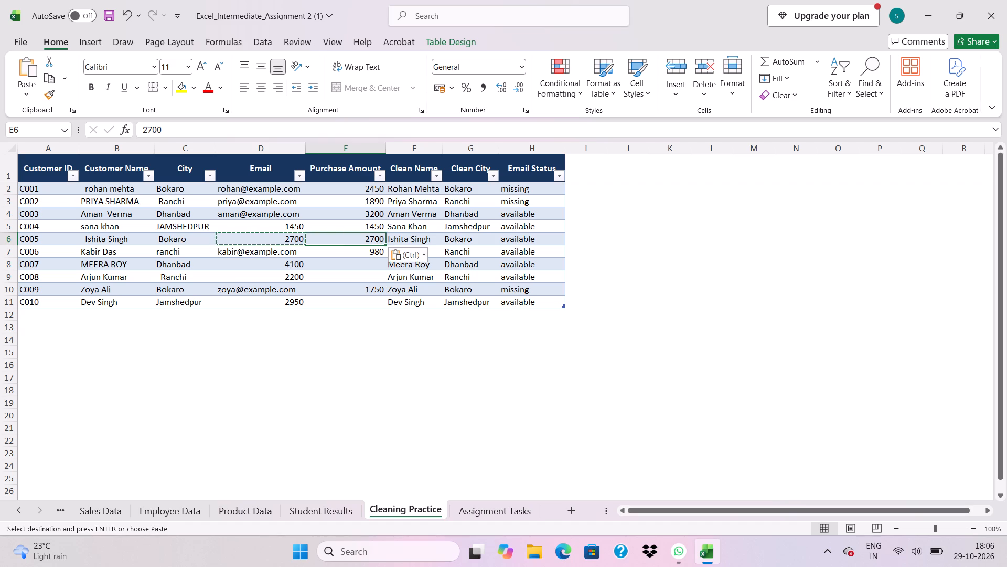
{"action": "left_click", "coordinate": [337, 239]}
Copy the misplaced amounts 4100, 2200 and 2950 from the Email column into Purchase Amount for customers C007, C008 and C010.
{"action": "left_click", "coordinate": [291, 267]}
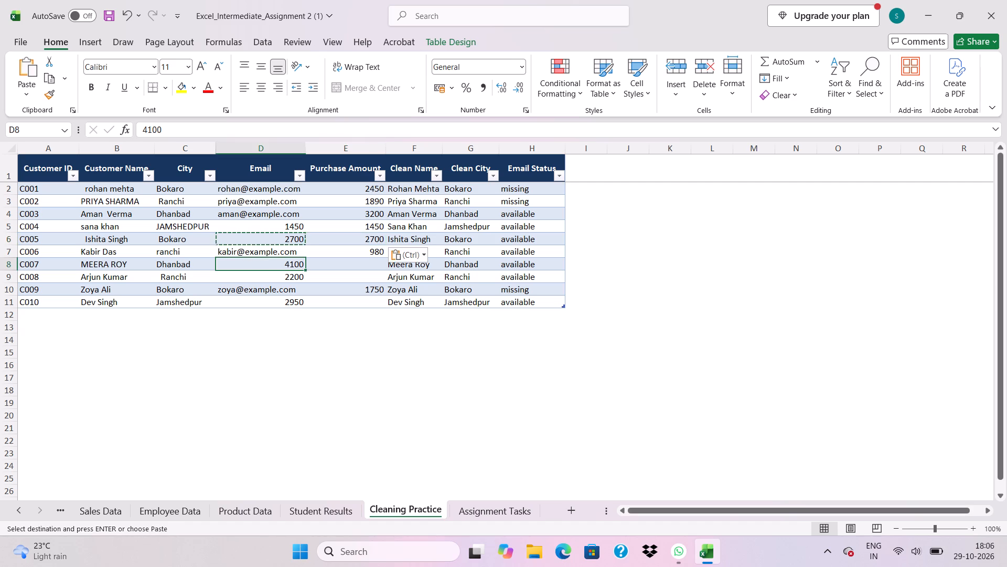
{"action": "key", "text": "ctrl+c"}
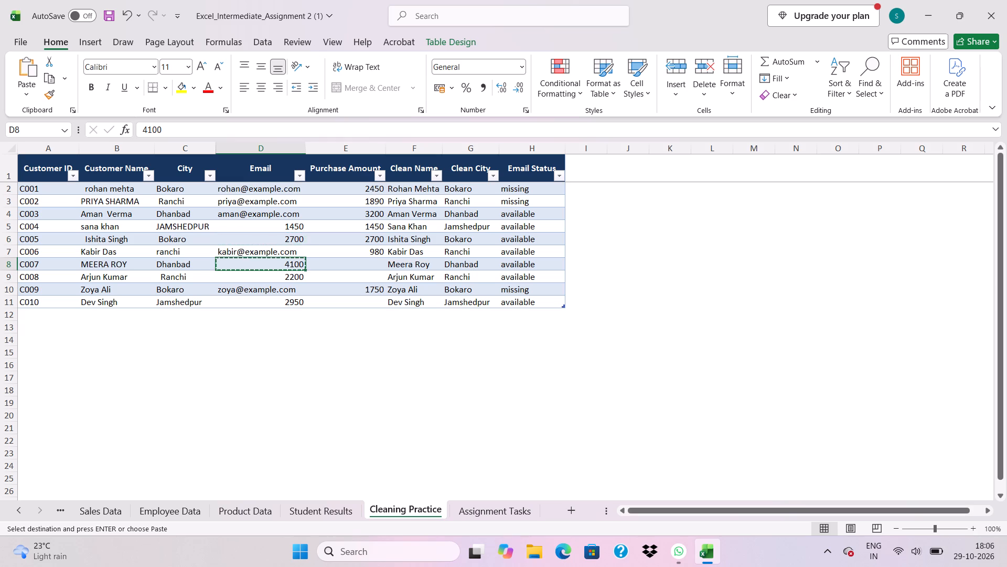
{"action": "left_click", "coordinate": [364, 262]}
{"action": "key", "text": "ctrl+v"}
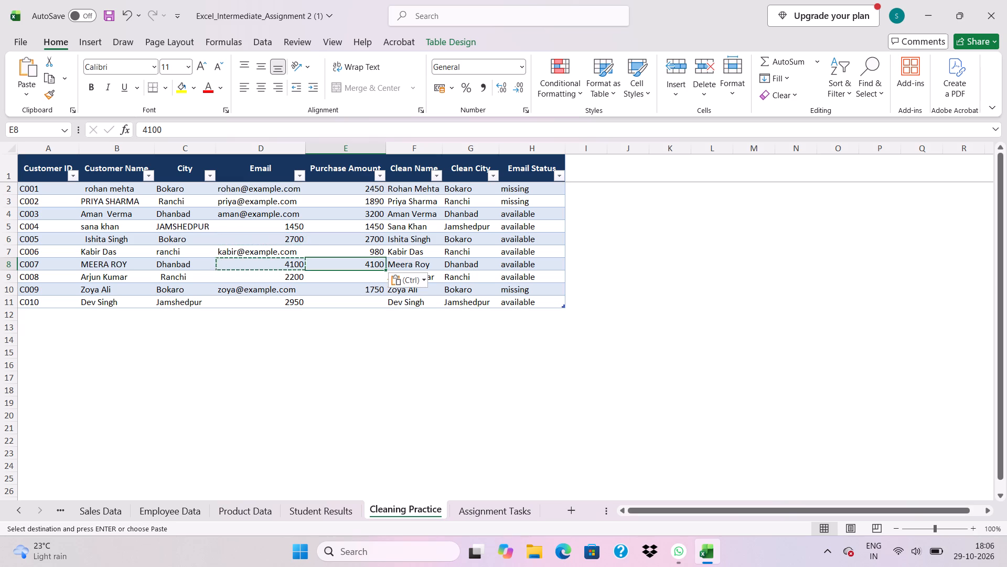
{"action": "left_click", "coordinate": [275, 278]}
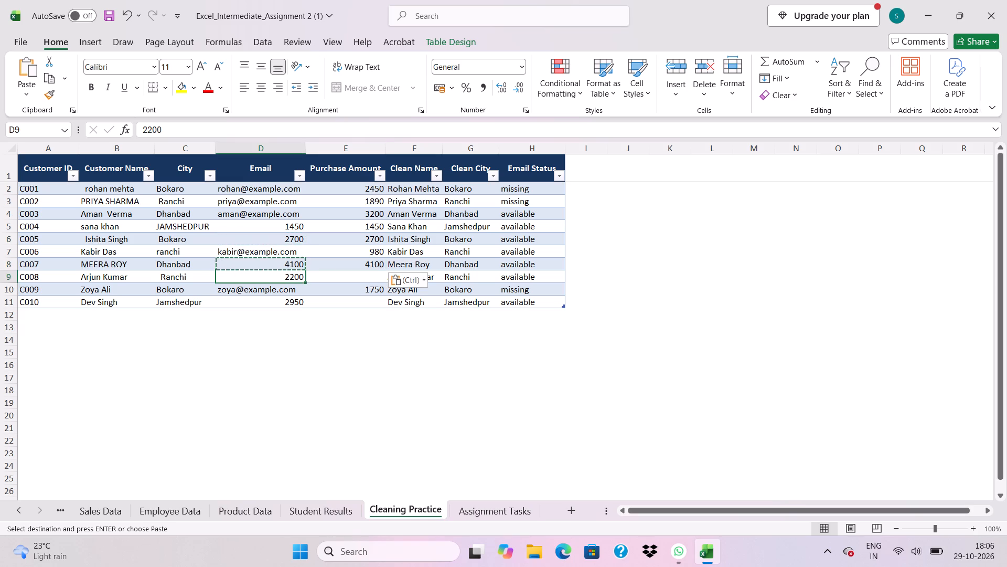
{"action": "key", "text": "ctrl+c"}
{"action": "left_click", "coordinate": [358, 276]}
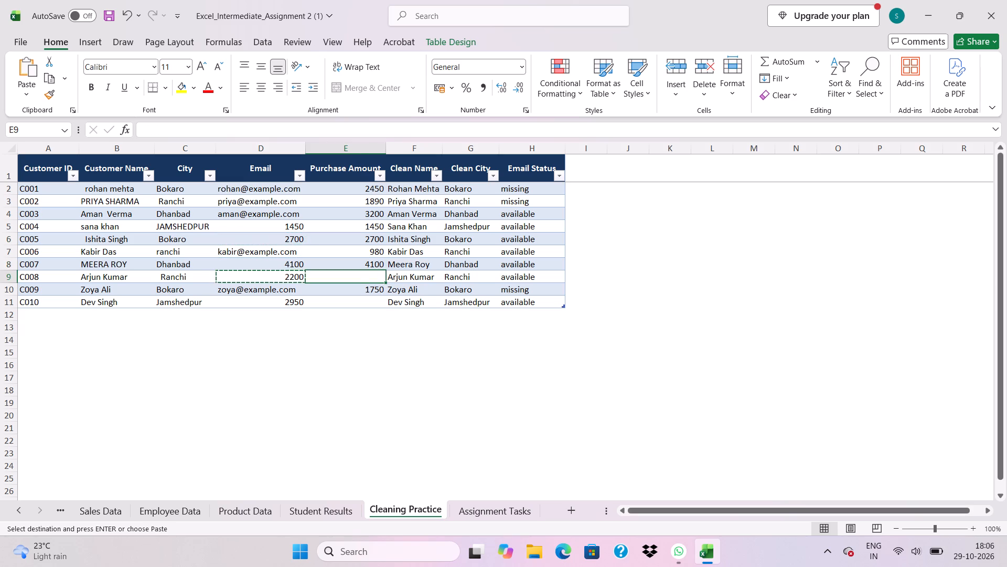
{"action": "key", "text": "ctrl+v"}
{"action": "left_click", "coordinate": [290, 302]}
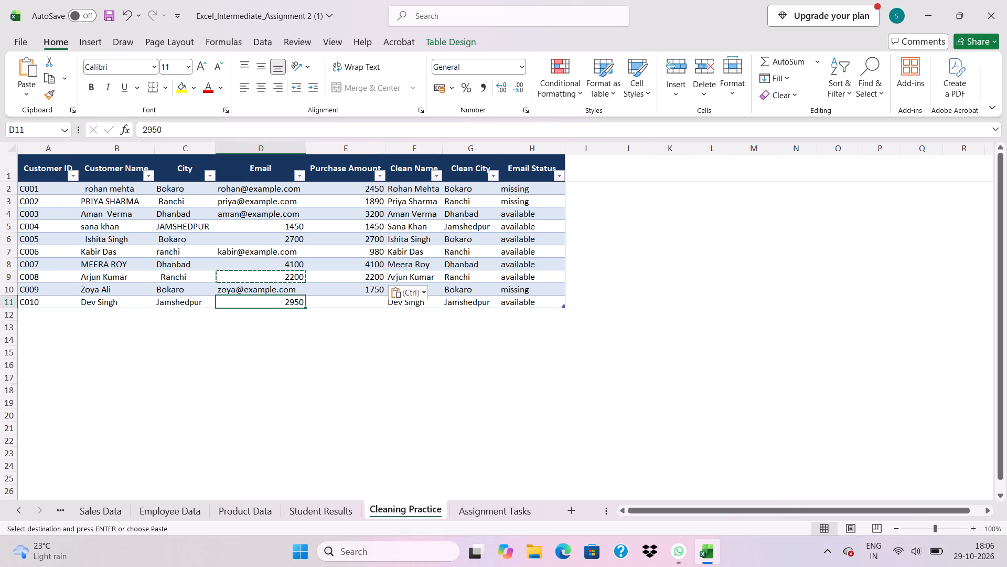
{"action": "key", "text": "ctrl+c"}
{"action": "left_click", "coordinate": [372, 301]}
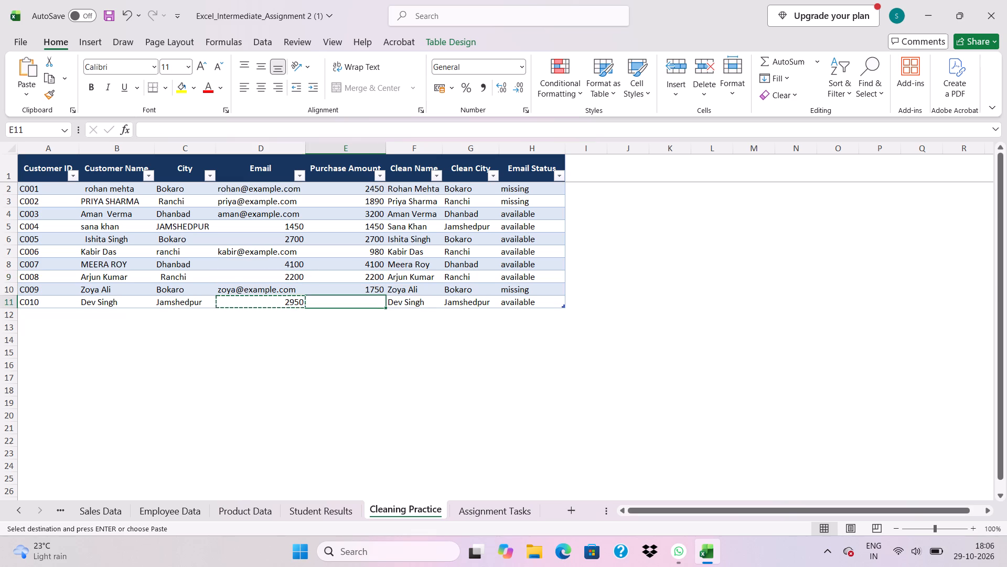
{"action": "key", "text": "ctrl+v"}
{"action": "left_click", "coordinate": [372, 301]}
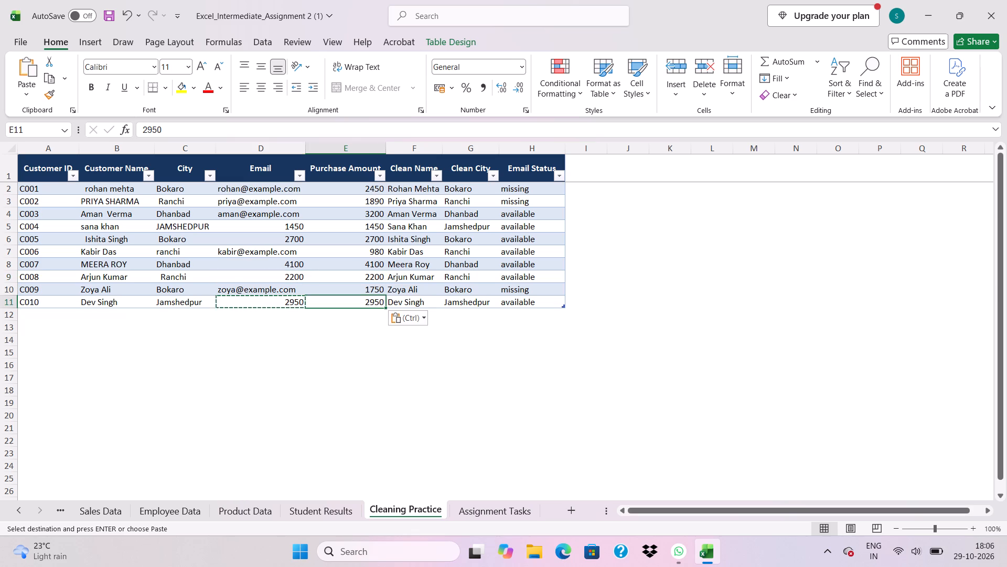
Clear the misplaced amount from the Email cell of customer C010.
{"action": "left_click", "coordinate": [281, 303]}
{"action": "double_click", "coordinate": [281, 303]}
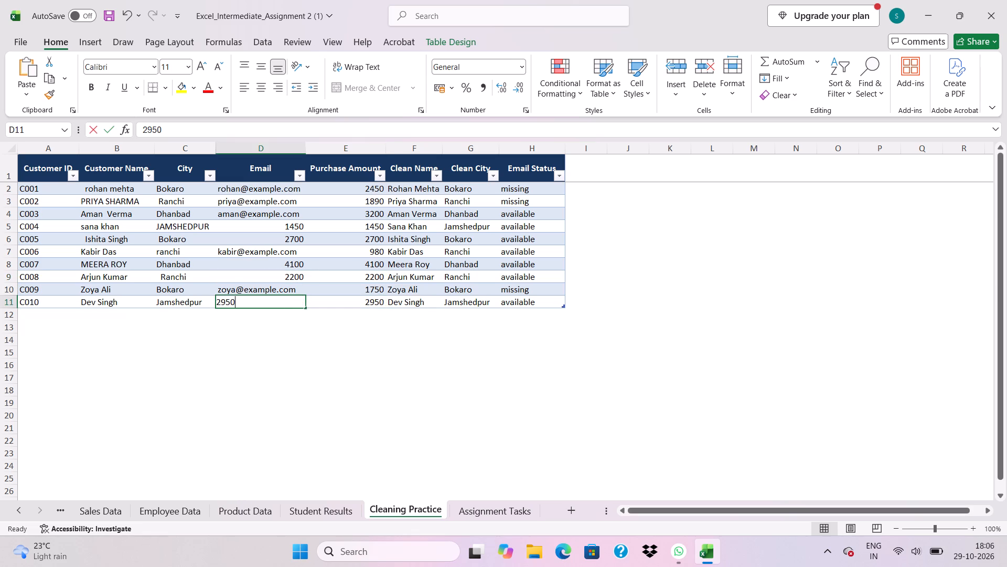
{"action": "key", "text": "Delete"}
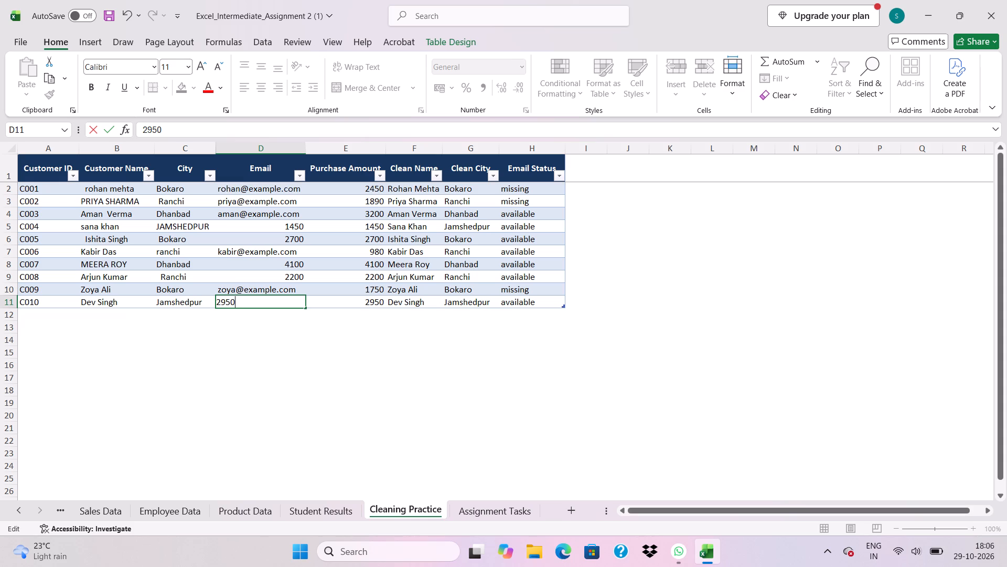
{"action": "key", "text": "BackSpace"}
{"action": "key", "text": "BackSpace"}
{"action": "key", "text": "BackSpace"}
{"action": "key", "text": "BackSpace"}
{"action": "key", "text": "BackSpace"}
Clear the misplaced amounts from the Email cells of customers C008, C007, C005 and C004.
{"action": "left_click", "coordinate": [289, 275]}
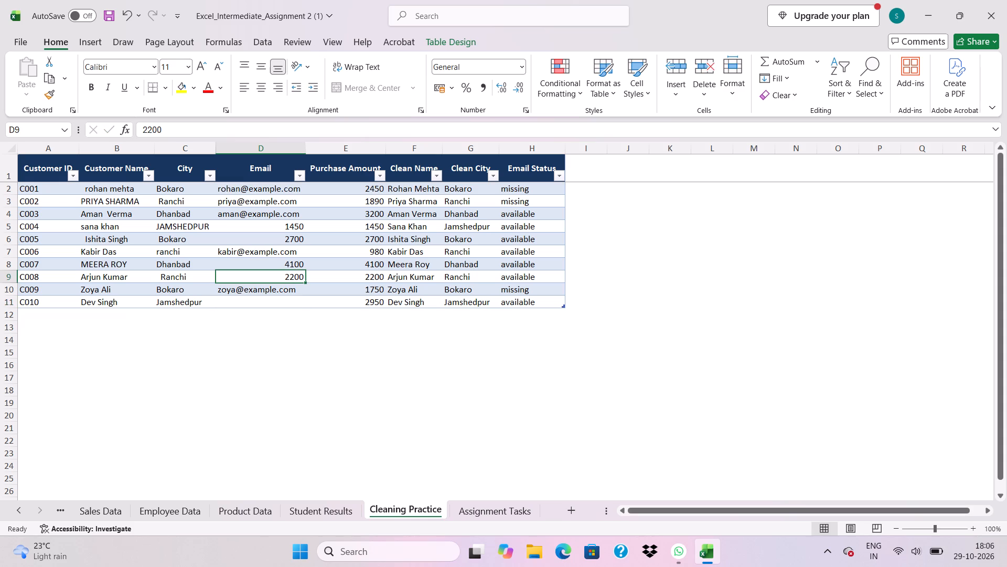
{"action": "key", "text": "BackSpace"}
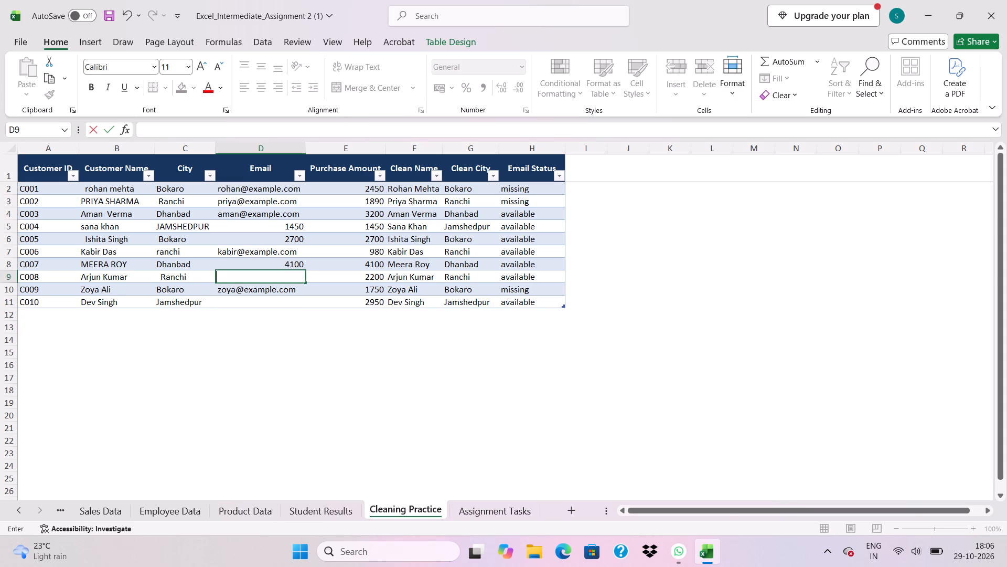
{"action": "left_click", "coordinate": [291, 266]}
{"action": "key", "text": "BackSpace"}
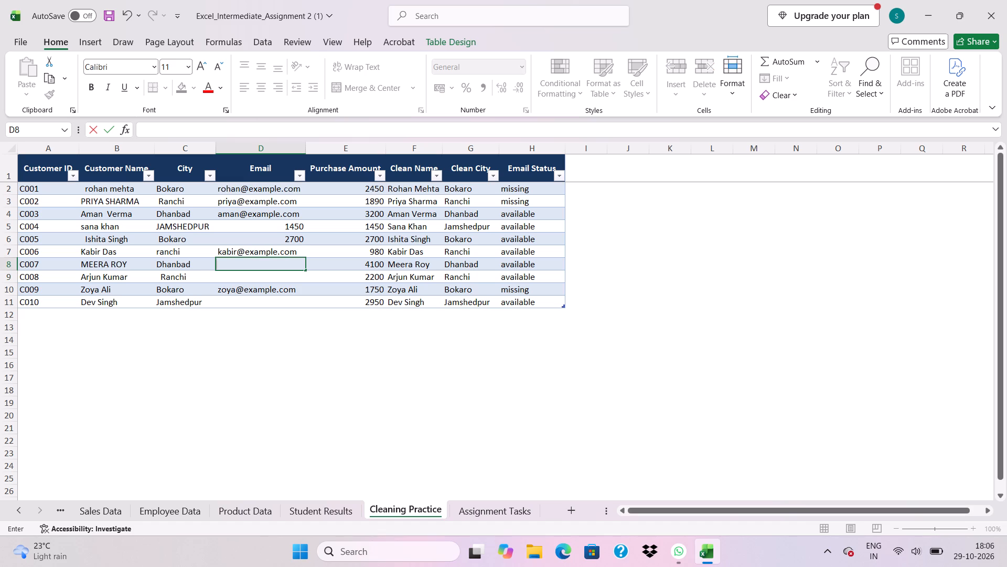
{"action": "left_click", "coordinate": [293, 239]}
{"action": "key", "text": "BackSpace"}
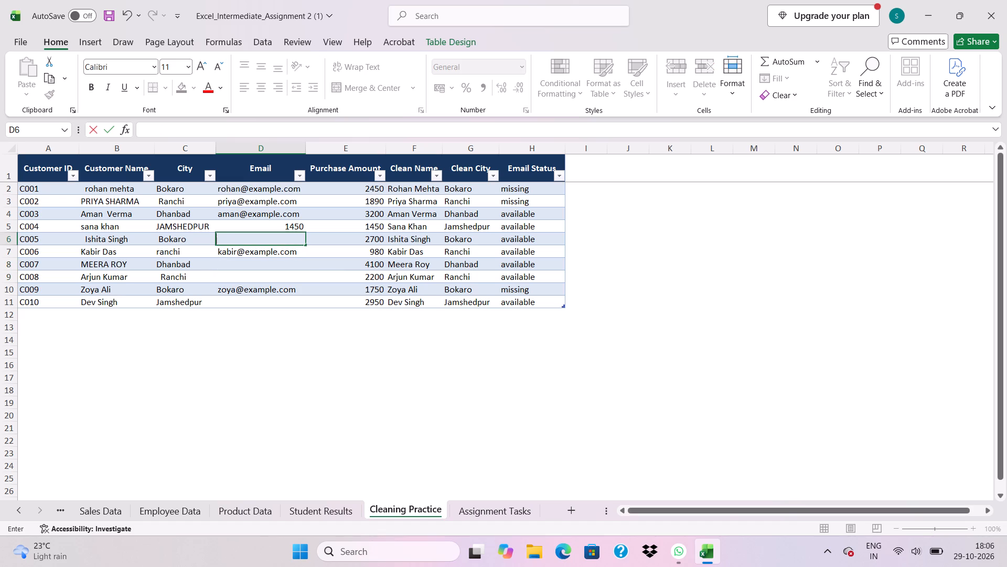
{"action": "left_click", "coordinate": [293, 224]}
{"action": "key", "text": "BackSpace"}
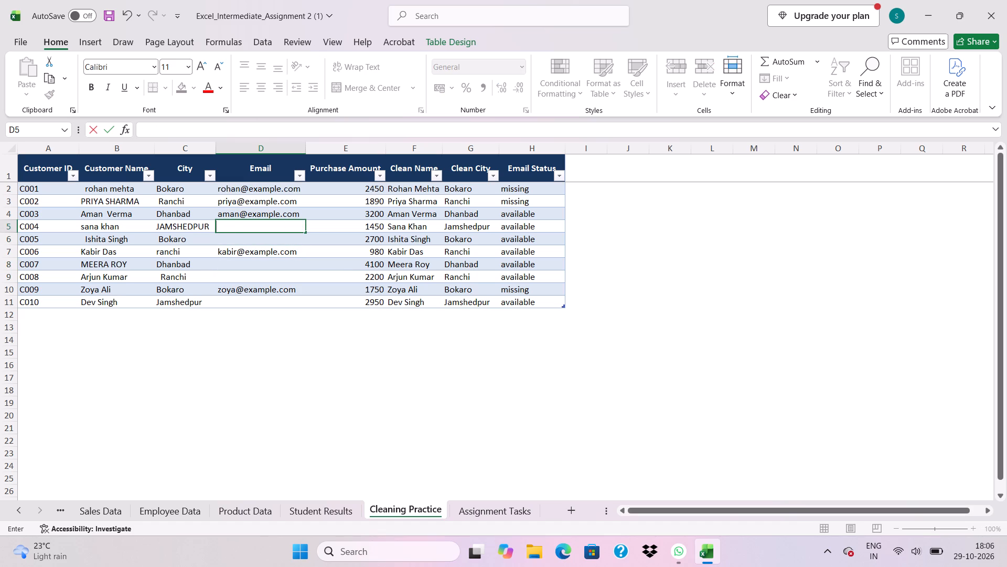
{"action": "left_click", "coordinate": [317, 236]}
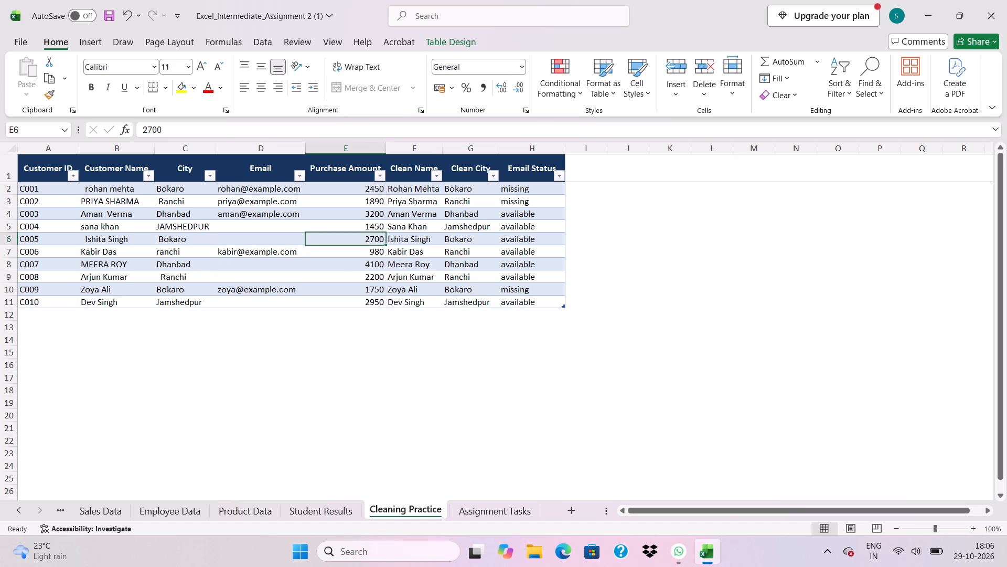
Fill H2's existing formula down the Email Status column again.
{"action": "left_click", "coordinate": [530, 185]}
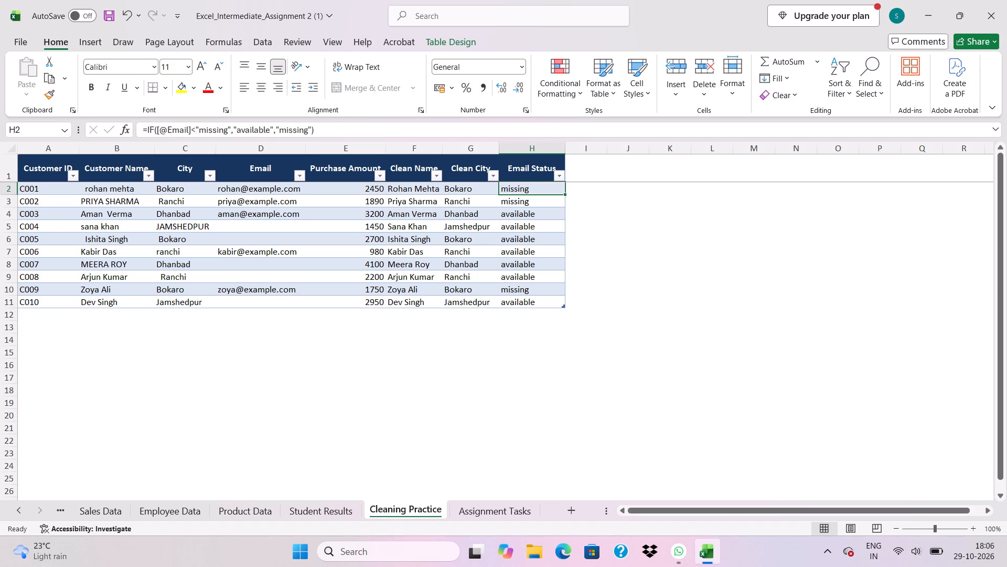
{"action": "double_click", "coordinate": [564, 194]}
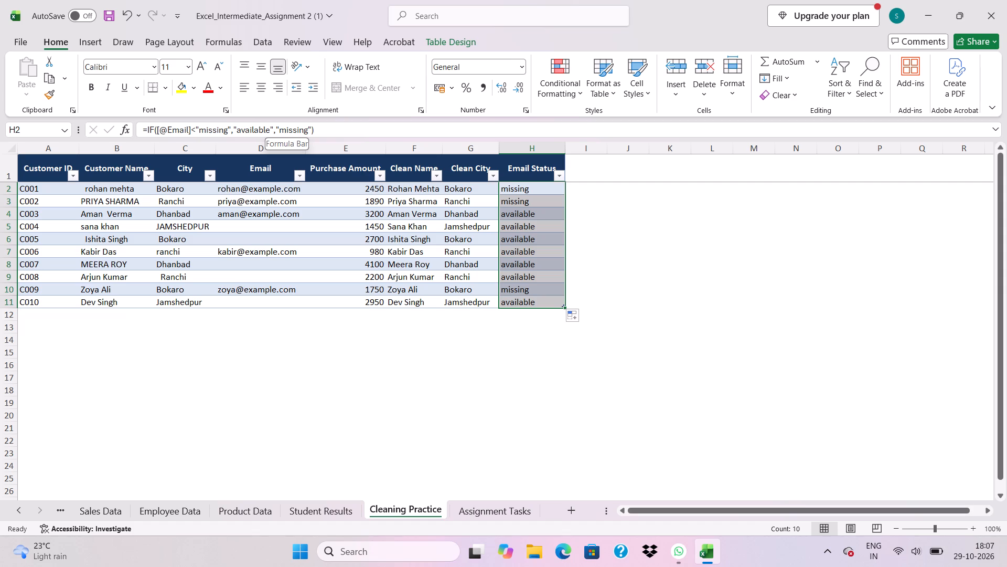
Remove the final "missing" text from the IF formula in H2, keeping the comma after "available".
{"action": "left_click", "coordinate": [310, 129]}
{"action": "key", "text": "BackSpace"}
{"action": "key", "text": "BackSpace"}
{"action": "key", "text": "BackSpace"}
{"action": "key", "text": "BackSpace"}
{"action": "key", "text": "BackSpace"}
{"action": "key", "text": "BackSpace"}
{"action": "key", "text": "BackSpace"}
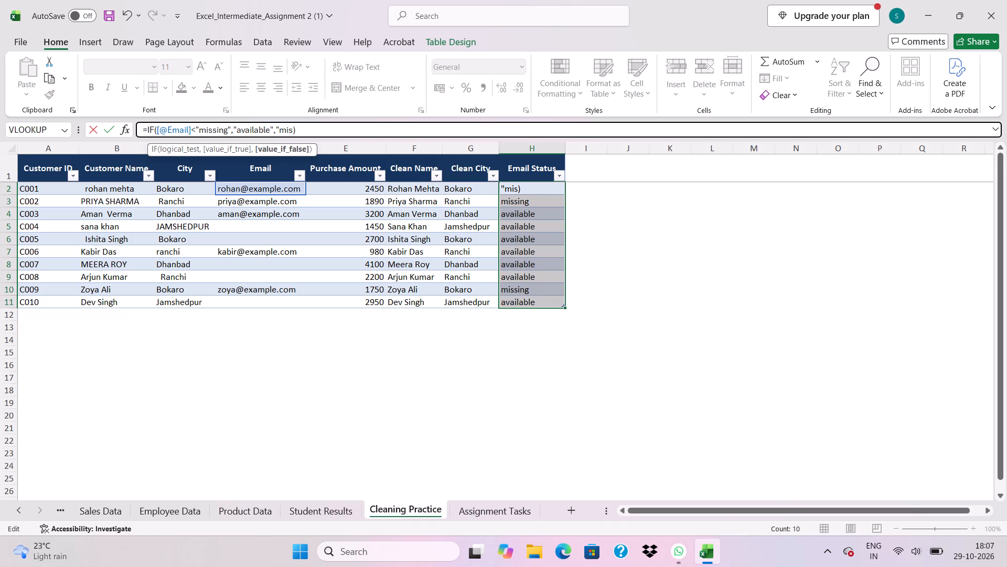
{"action": "key", "text": "BackSpace"}
{"action": "key", "text": "BackSpace"}
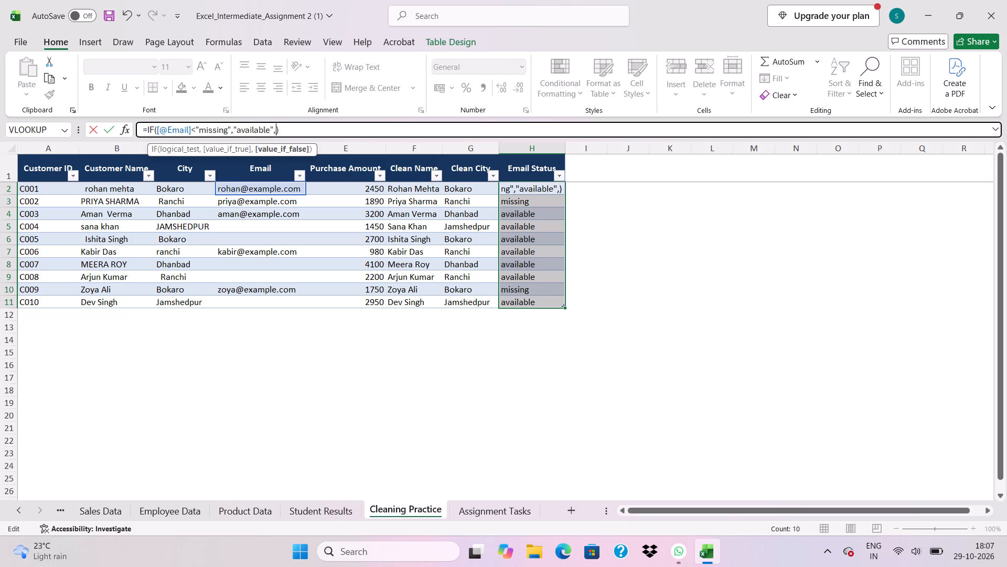
{"action": "left_click", "coordinate": [198, 128]}
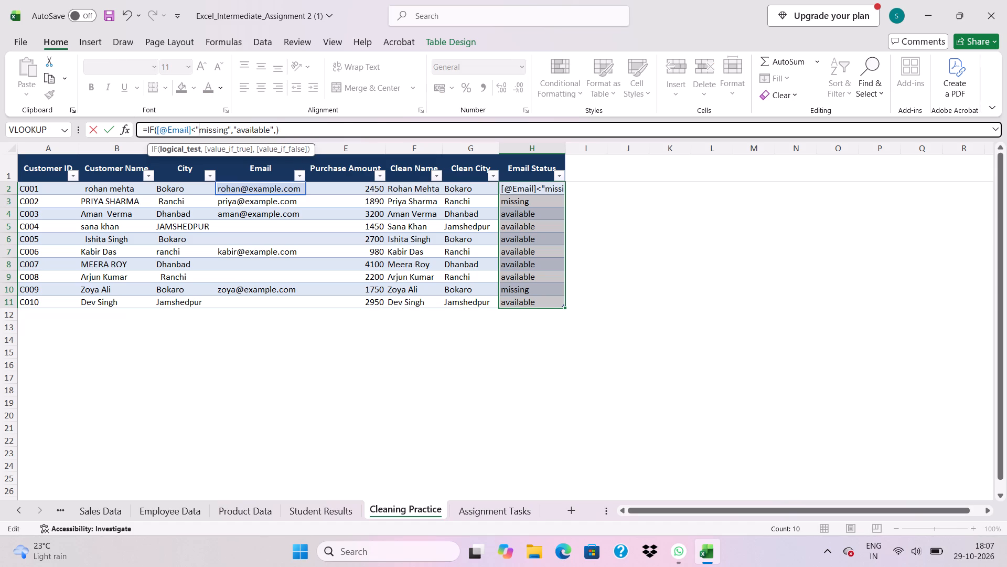
{"action": "key", "text": "space"}
{"action": "type", "text": "\""}
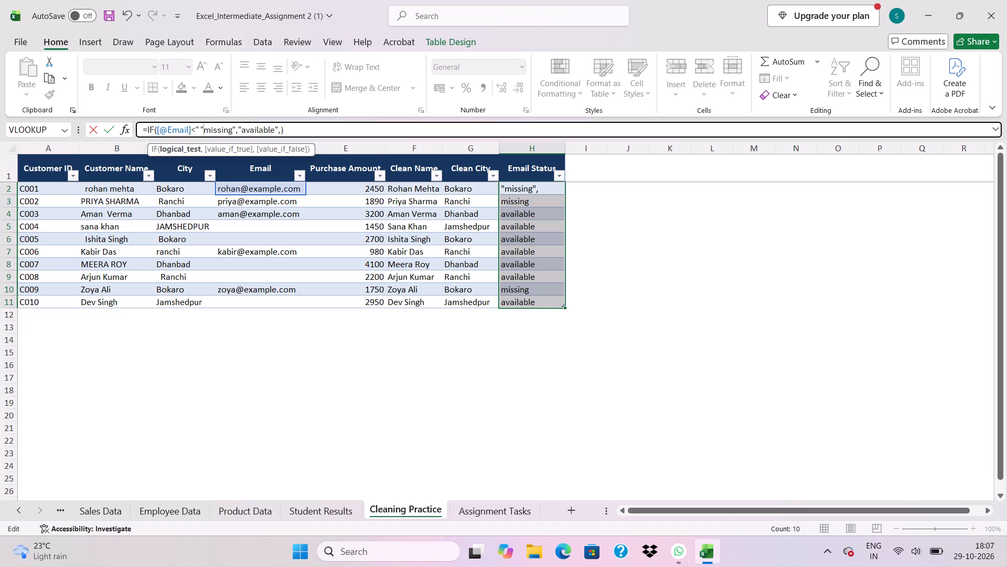
{"action": "key", "text": "comma"}
{"action": "key", "text": "shift+quotedbl"}
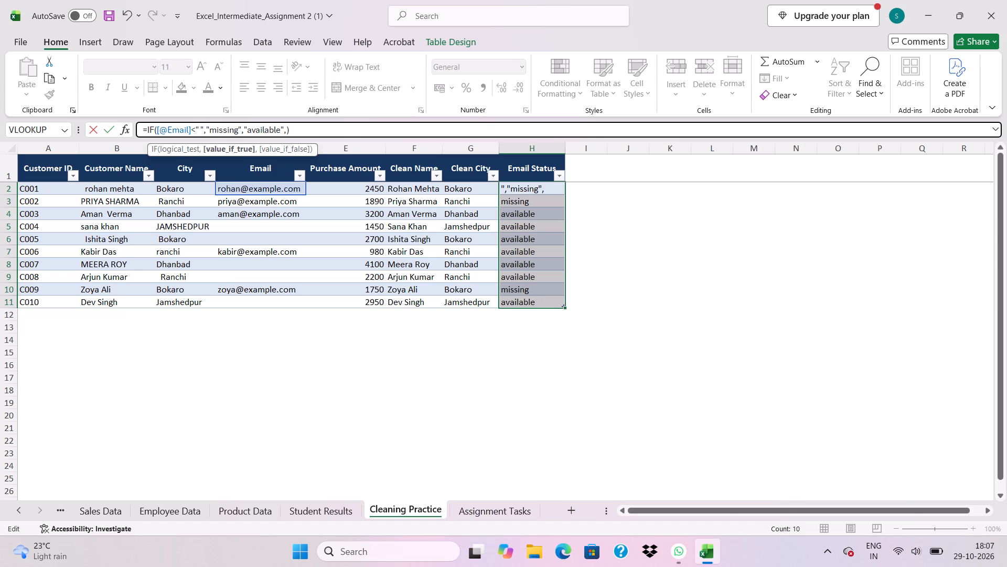
{"action": "key", "text": "Return"}
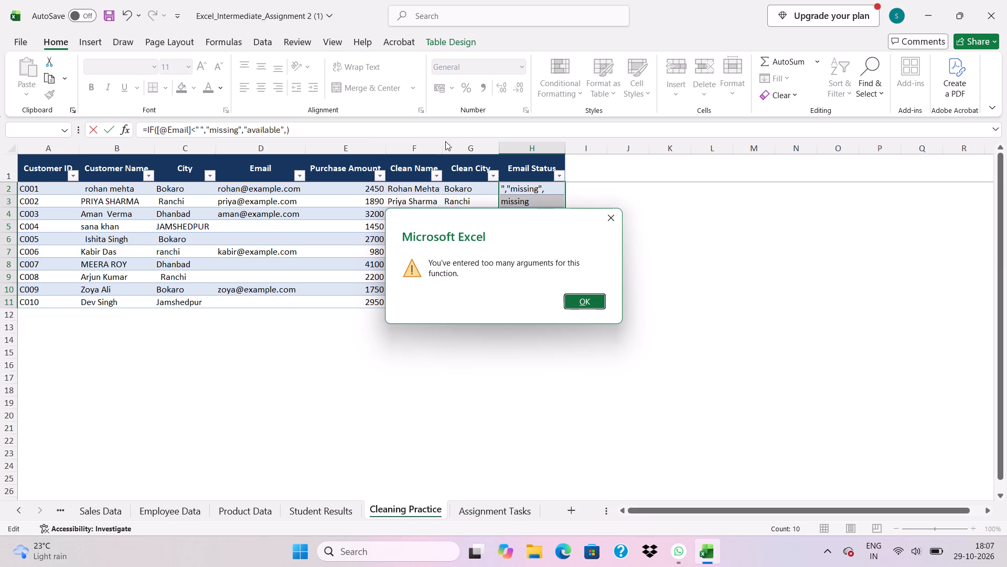
{"action": "left_click", "coordinate": [612, 214]}
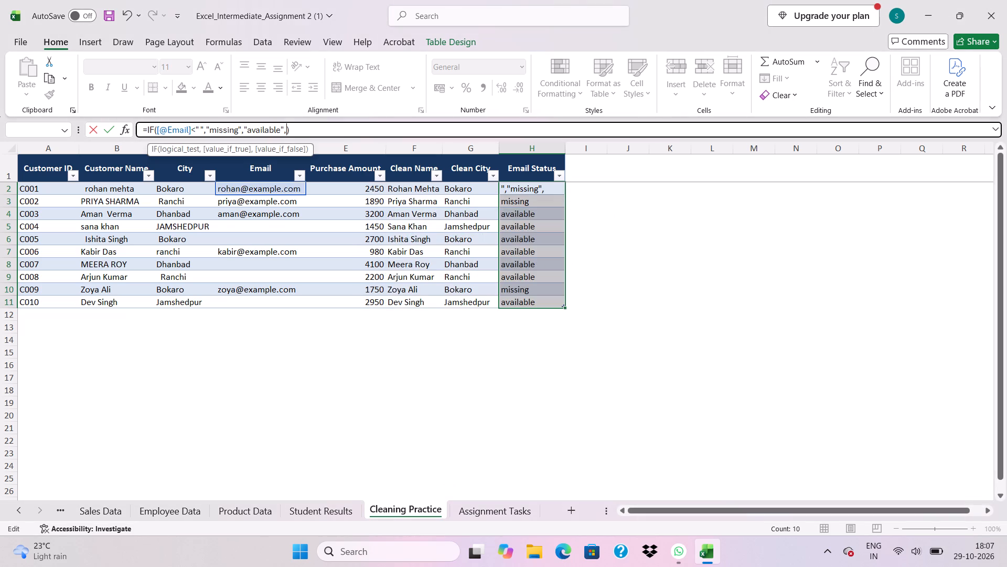
{"action": "left_click", "coordinate": [558, 215]}
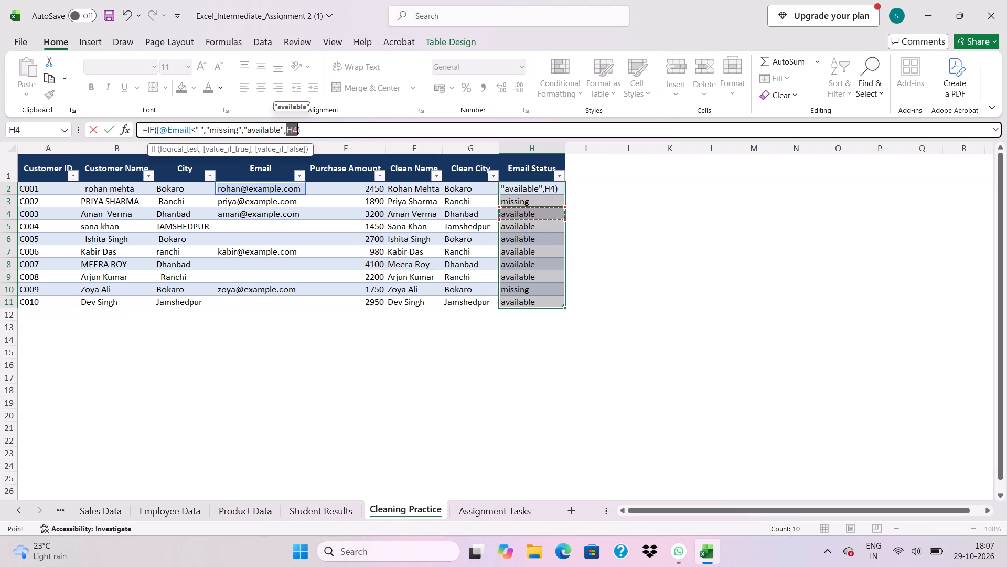
{"action": "left_click", "coordinate": [558, 215]}
{"action": "key", "text": "BackSpace"}
{"action": "key", "text": "BackSpace"}
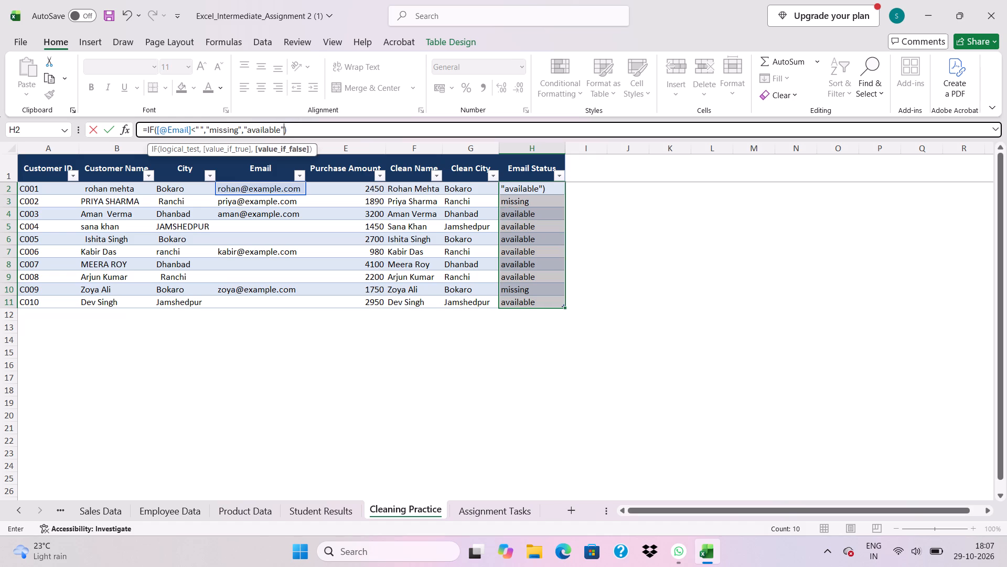
{"action": "key", "text": "Return"}
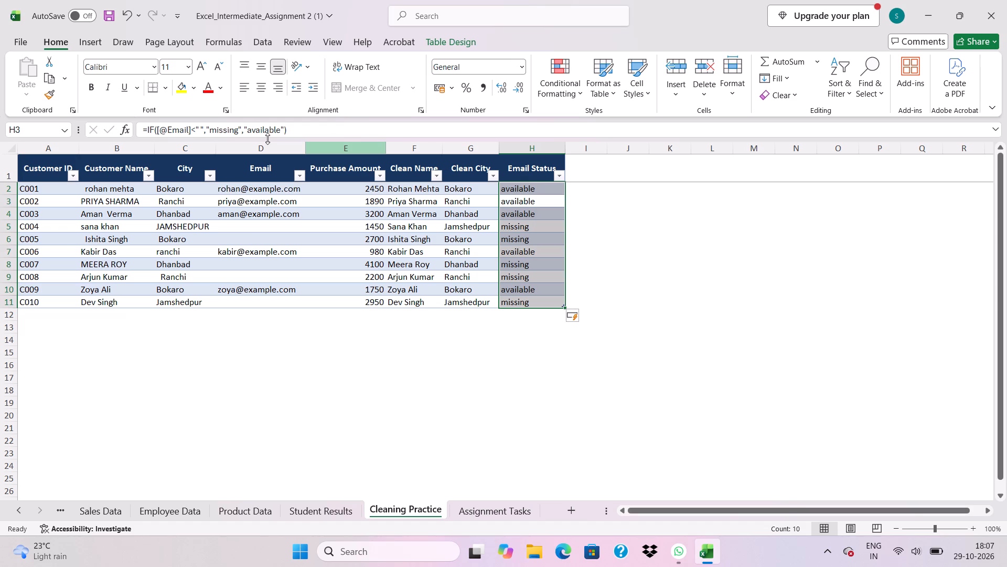
{"action": "left_click", "coordinate": [195, 129]}
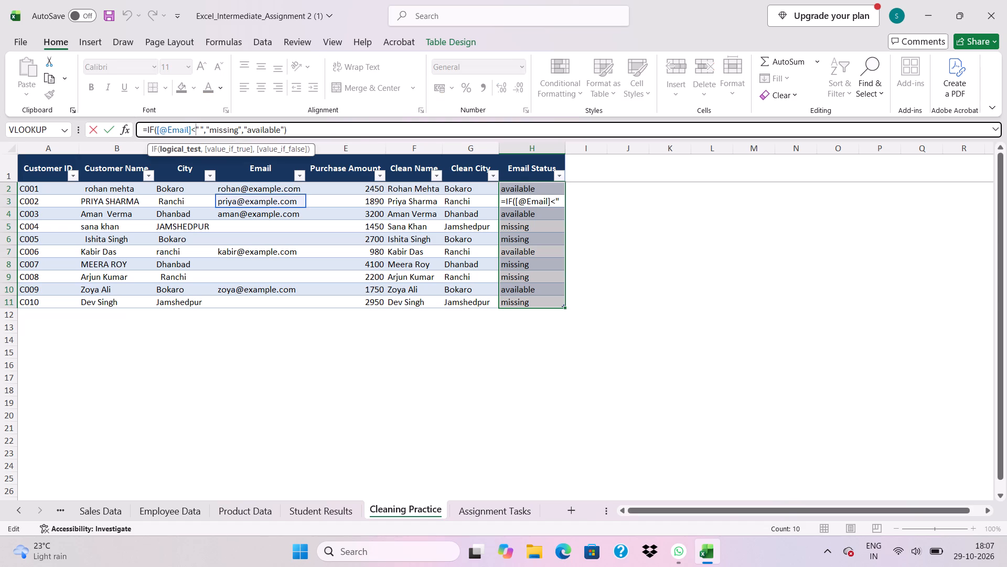
{"action": "key", "text": "BackSpace"}
{"action": "key", "text": "equal"}
{"action": "key", "text": "Return"}
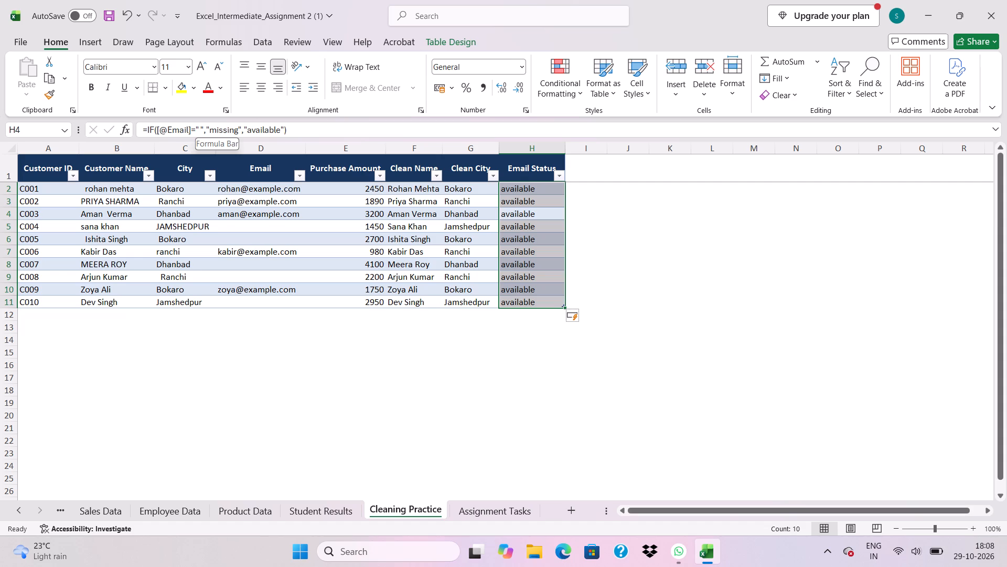
{"action": "left_click", "coordinate": [201, 128]}
{"action": "key", "text": "BackSpace"}
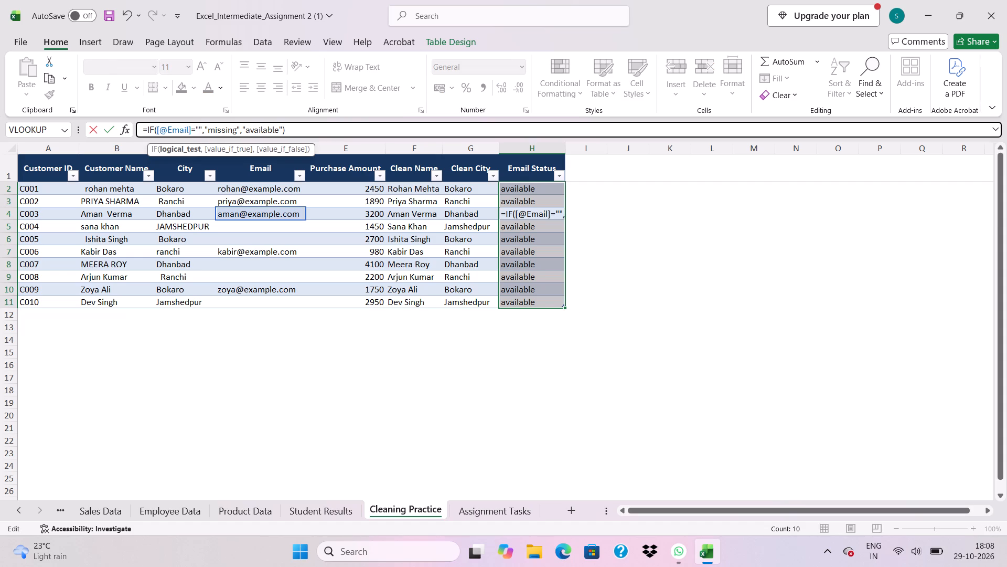
{"action": "key", "text": "Return"}
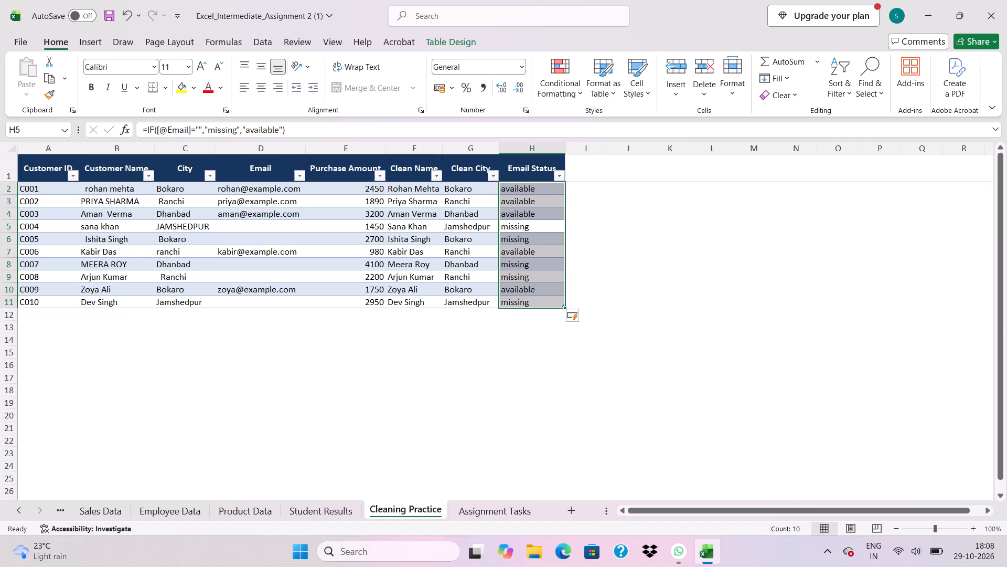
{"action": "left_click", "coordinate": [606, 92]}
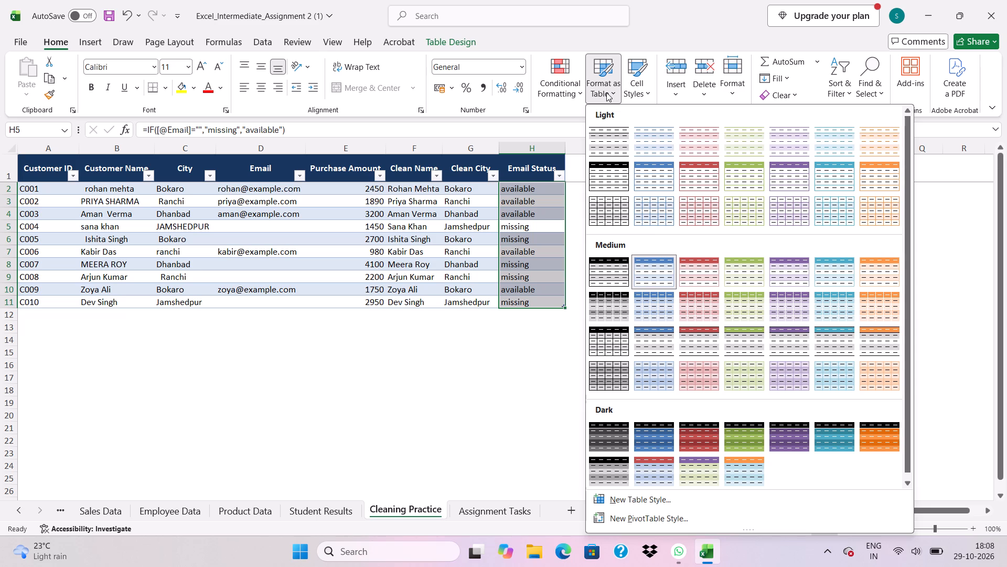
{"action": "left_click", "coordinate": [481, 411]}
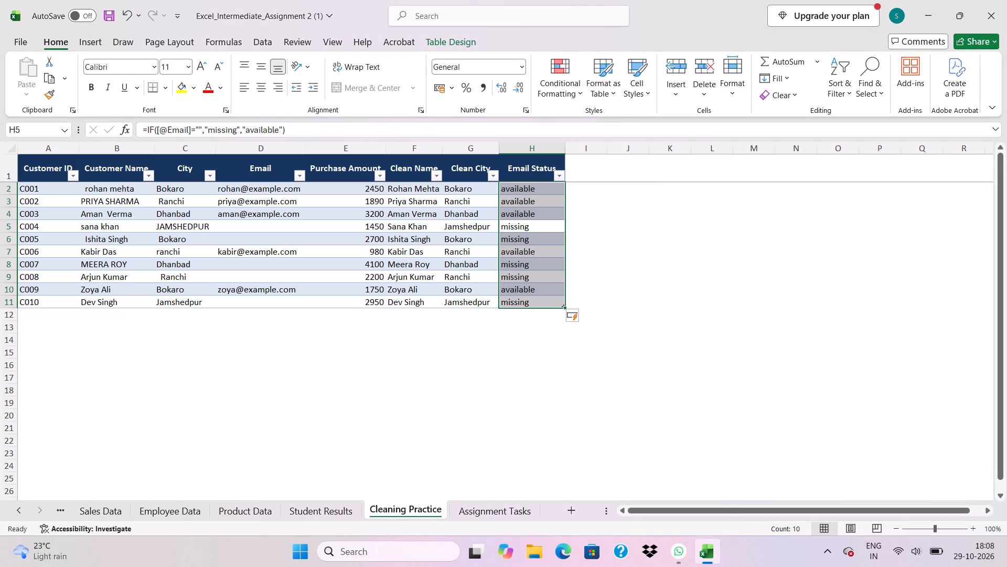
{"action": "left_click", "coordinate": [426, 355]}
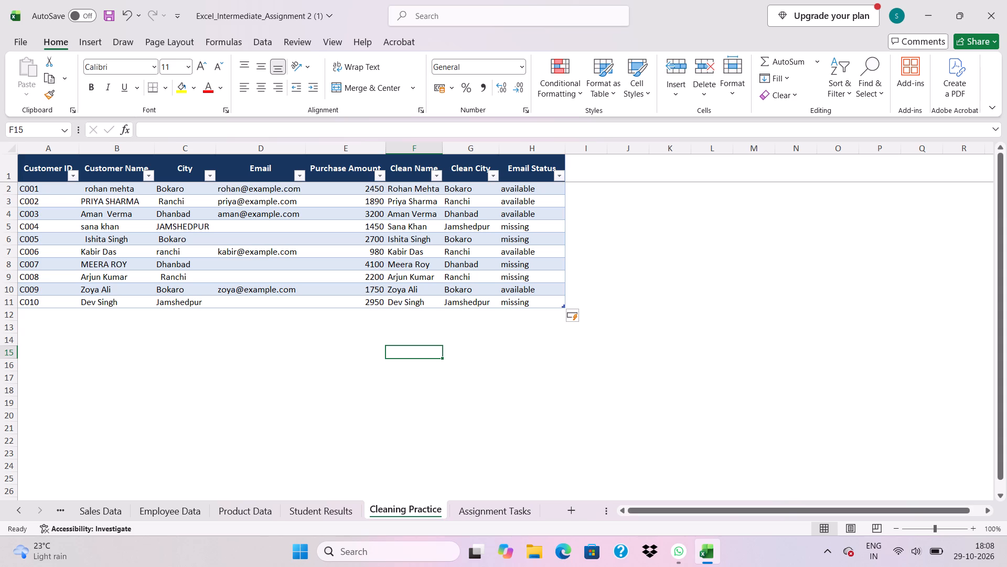
Go to the Assignment Tasks sheet to review the task list.
{"action": "left_click", "coordinate": [321, 508]}
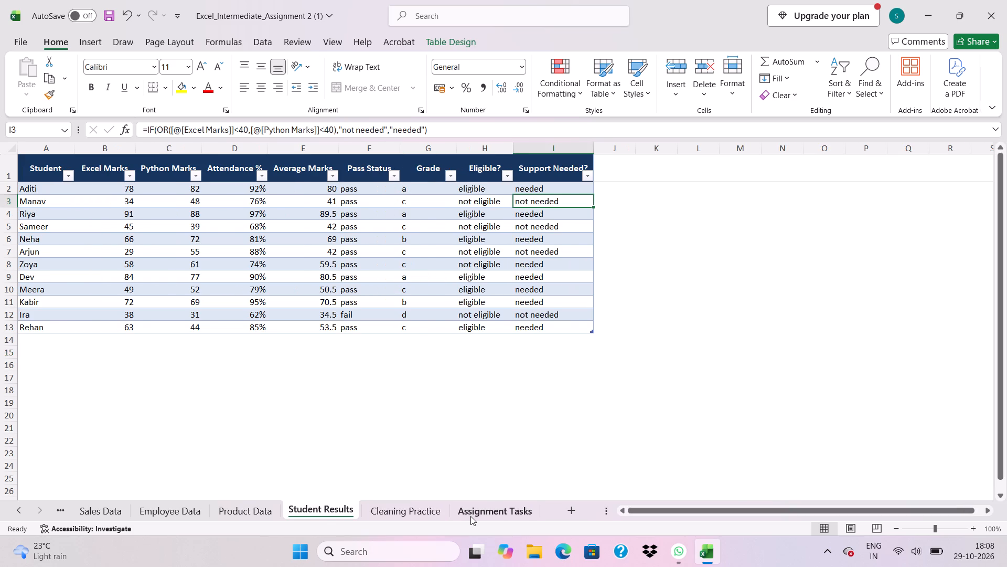
{"action": "left_click", "coordinate": [470, 516]}
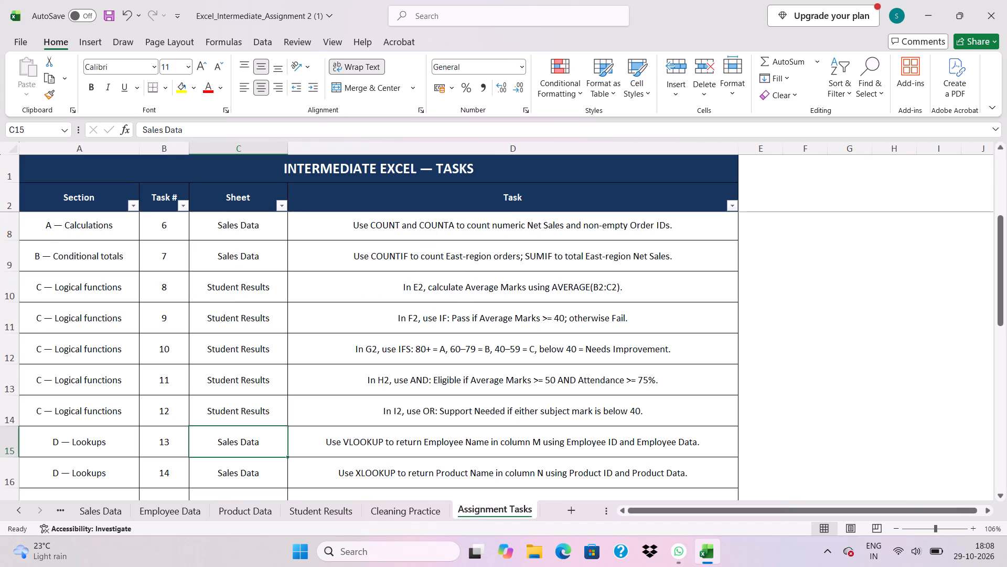
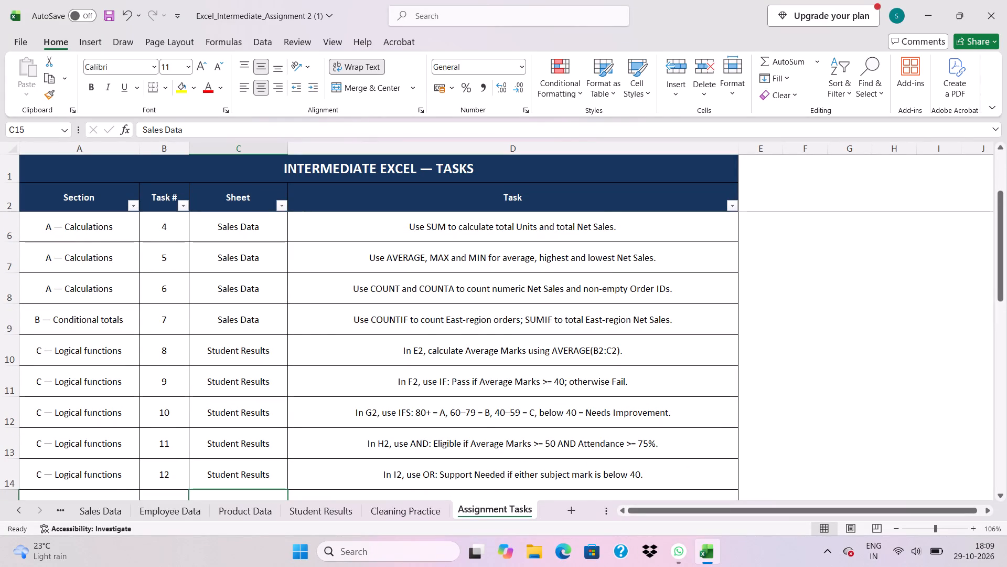
Check the Employee Data sheet, and review the Sales Data table's columns from Unit Price through Target Check.
{"action": "left_click", "coordinate": [161, 507]}
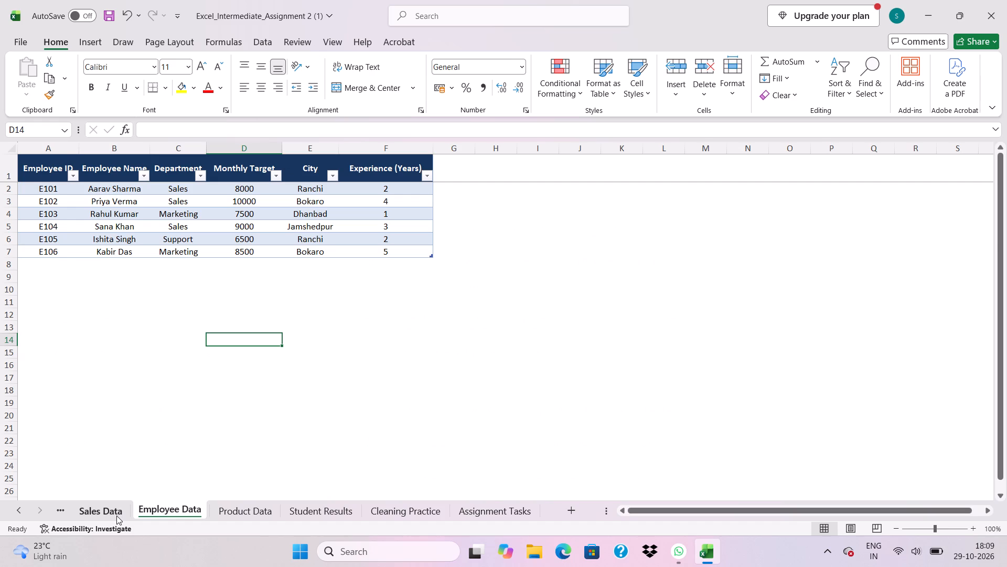
{"action": "left_click", "coordinate": [116, 516]}
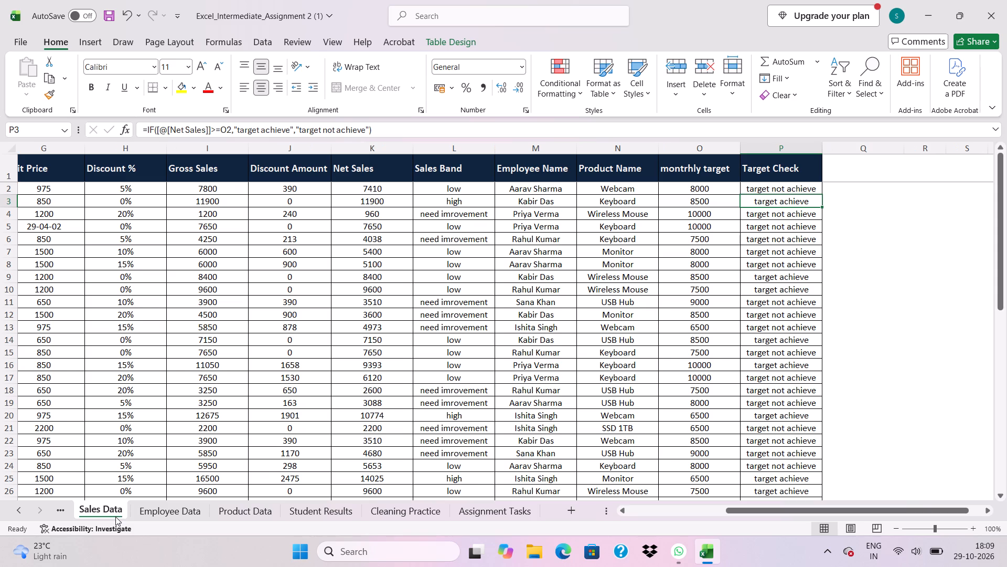
{"action": "scroll", "coordinate": [226, 420], "scroll_direction": "up", "scroll_amount": 1}
{"action": "scroll", "coordinate": [194, 207], "scroll_direction": "right", "scroll_amount": 1}
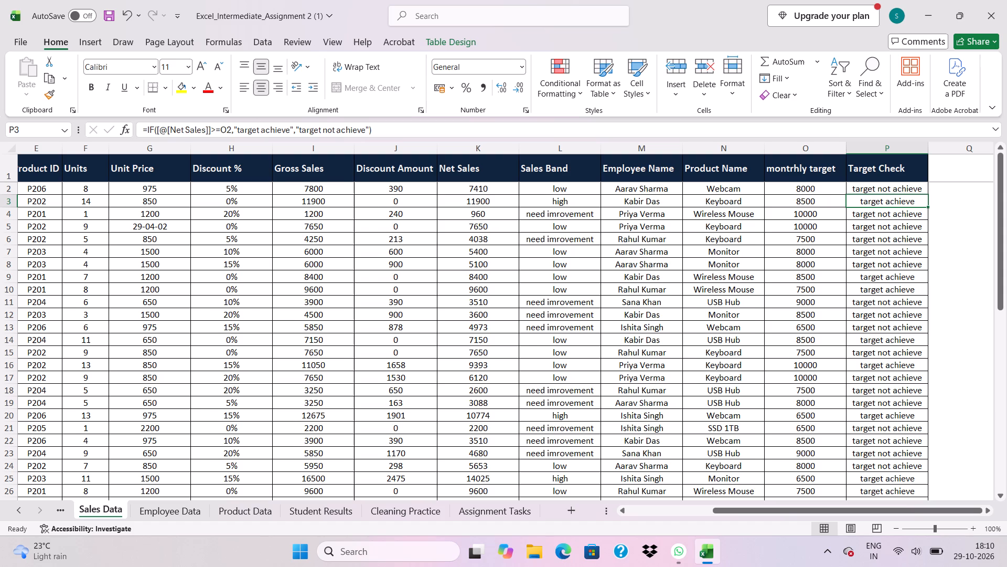
{"action": "scroll", "coordinate": [584, 211], "scroll_direction": "left", "scroll_amount": 1}
{"action": "scroll", "coordinate": [506, 210], "scroll_direction": "left", "scroll_amount": 1}
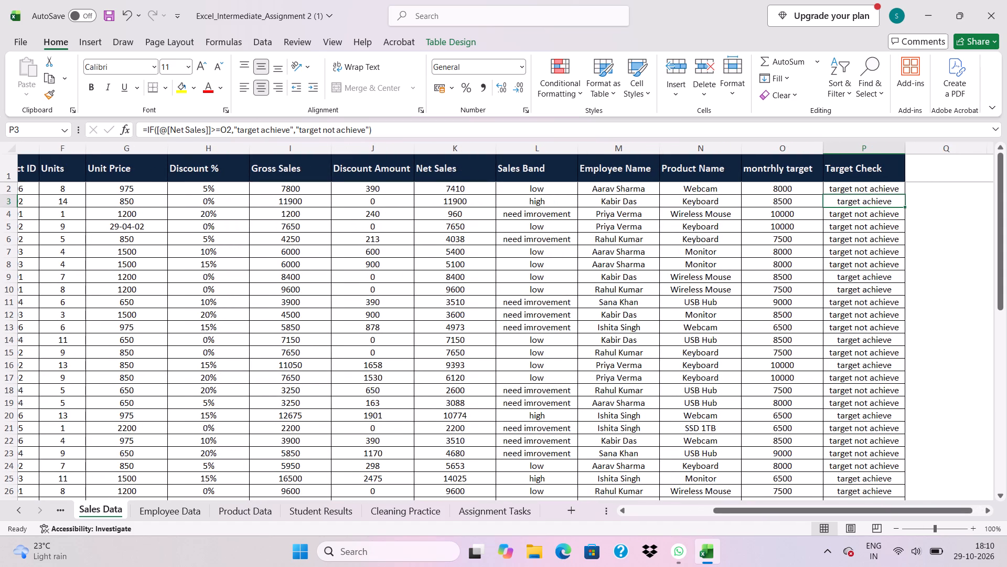
{"action": "scroll", "coordinate": [506, 210], "scroll_direction": "left", "scroll_amount": 1}
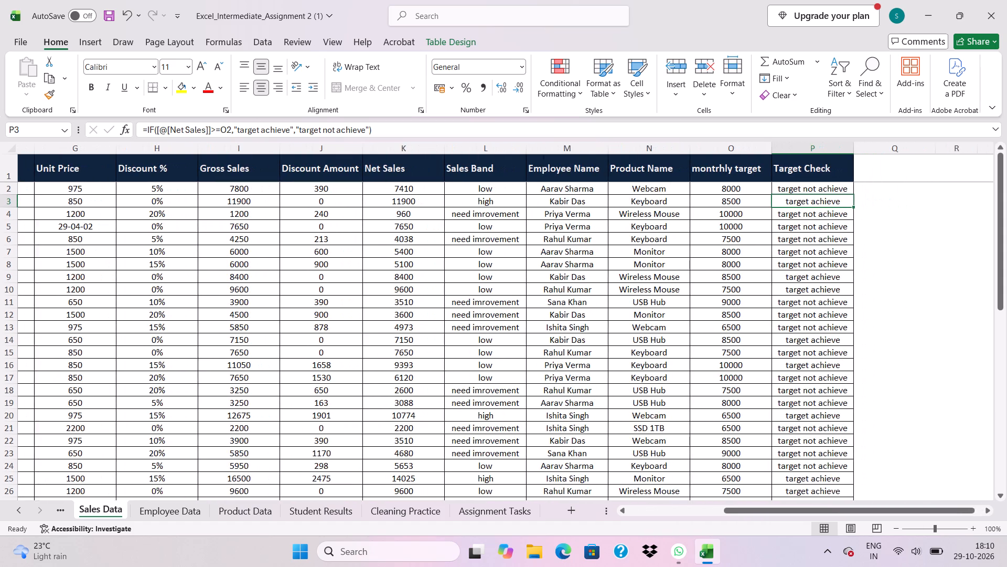
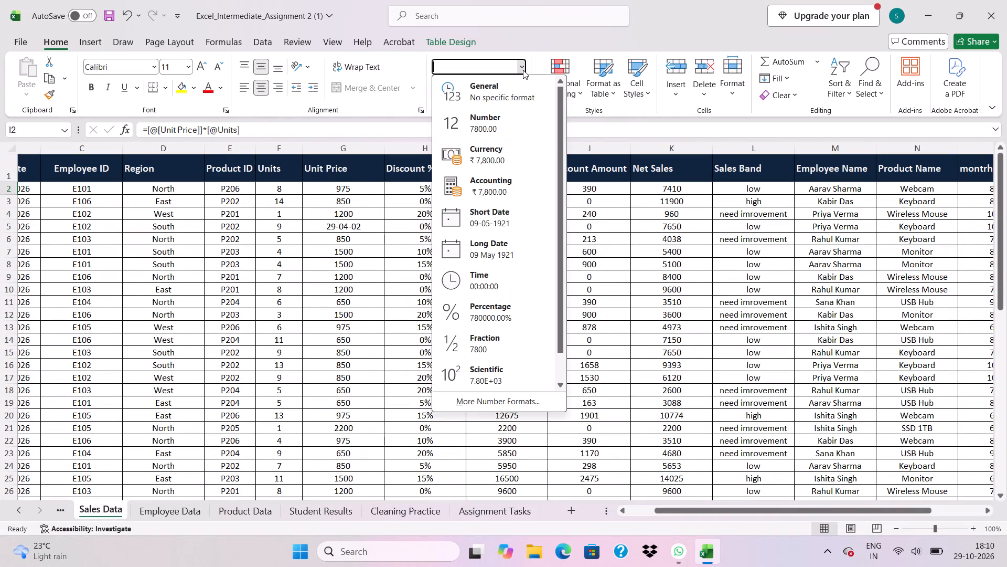
Format the Gross Sales column as rupee (₹) currency with no decimal places, filling the first cell down the column.
{"action": "left_click", "coordinate": [495, 155]}
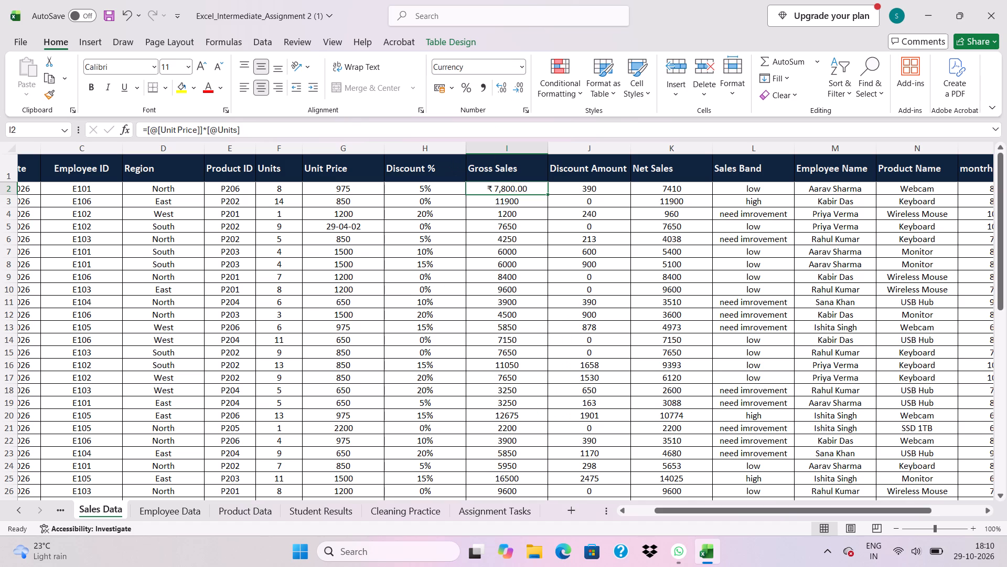
{"action": "double_click", "coordinate": [548, 192]}
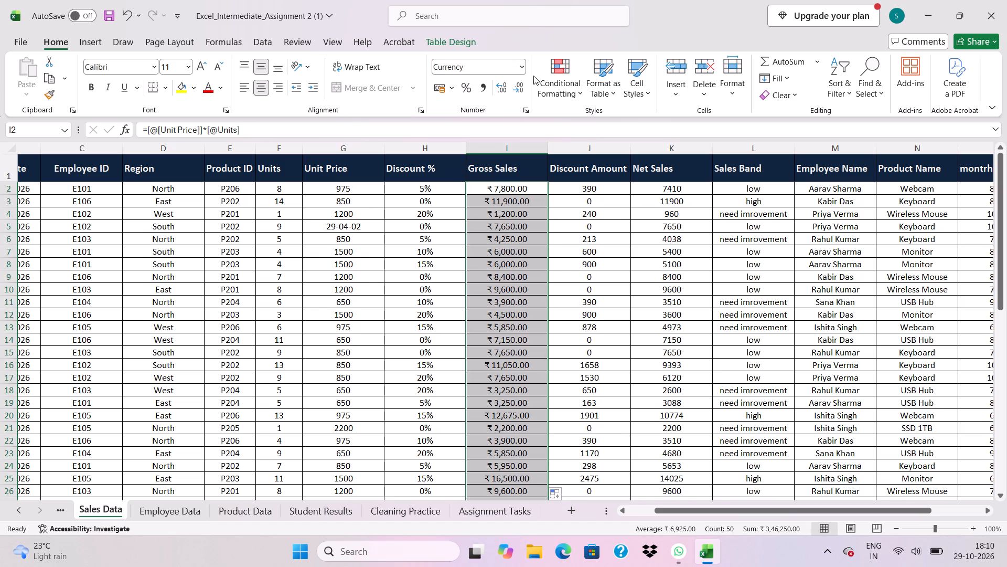
{"action": "left_click", "coordinate": [516, 86]}
{"action": "left_click", "coordinate": [516, 86]}
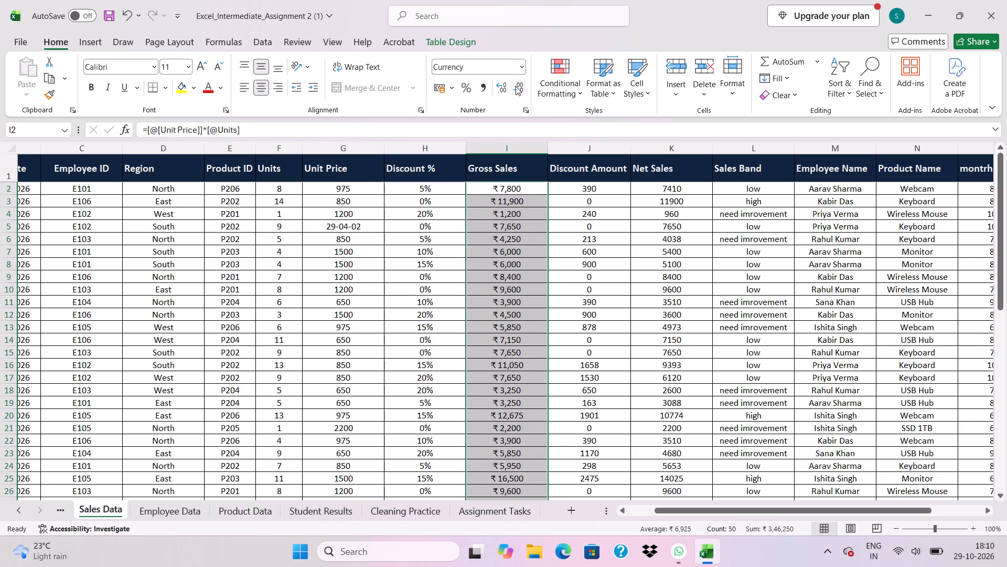
Format the Discount Amount column as rupee (₹) currency with two decimal places, filling the first cell down the column.
{"action": "left_click", "coordinate": [607, 189]}
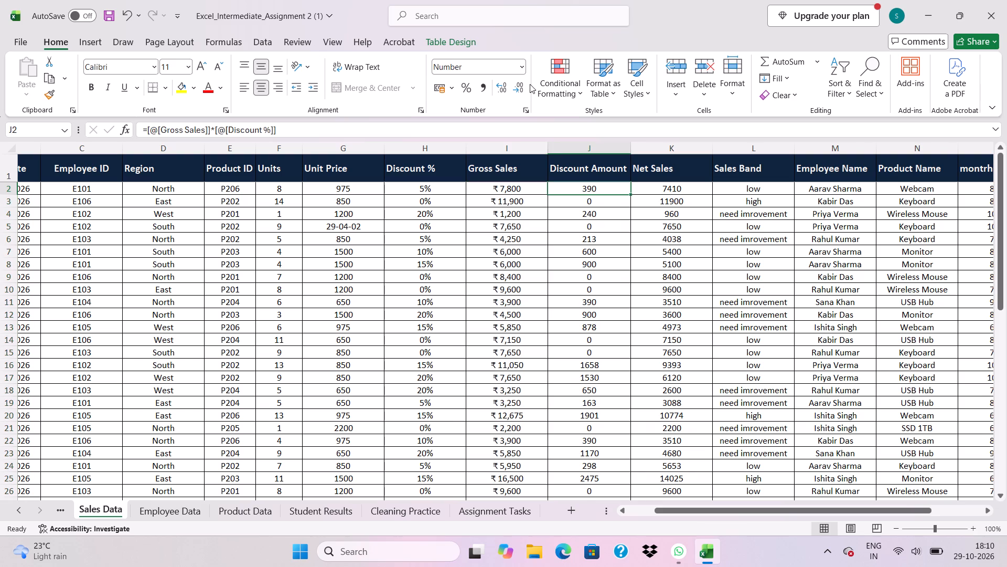
{"action": "left_click", "coordinate": [521, 70]}
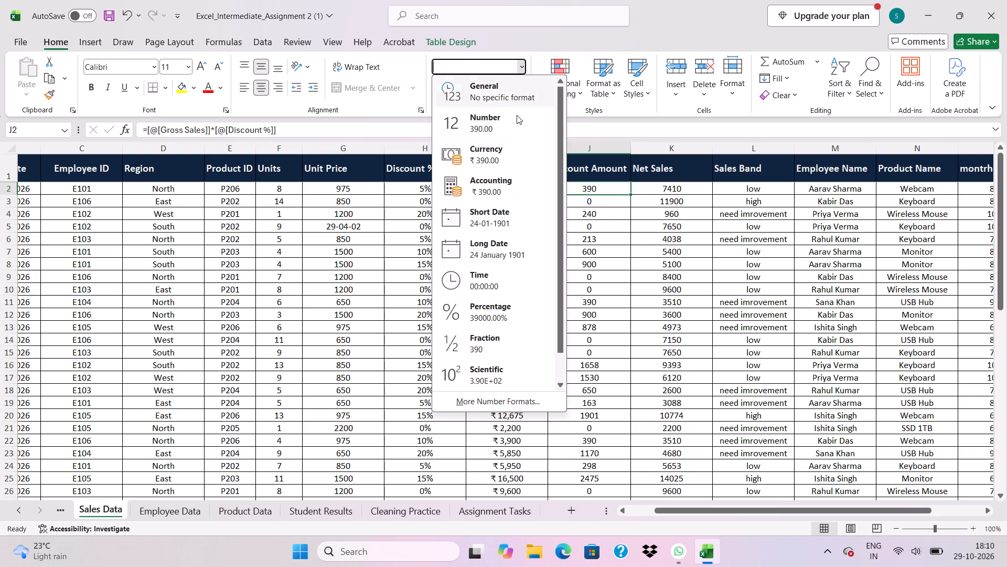
{"action": "left_click", "coordinate": [506, 157]}
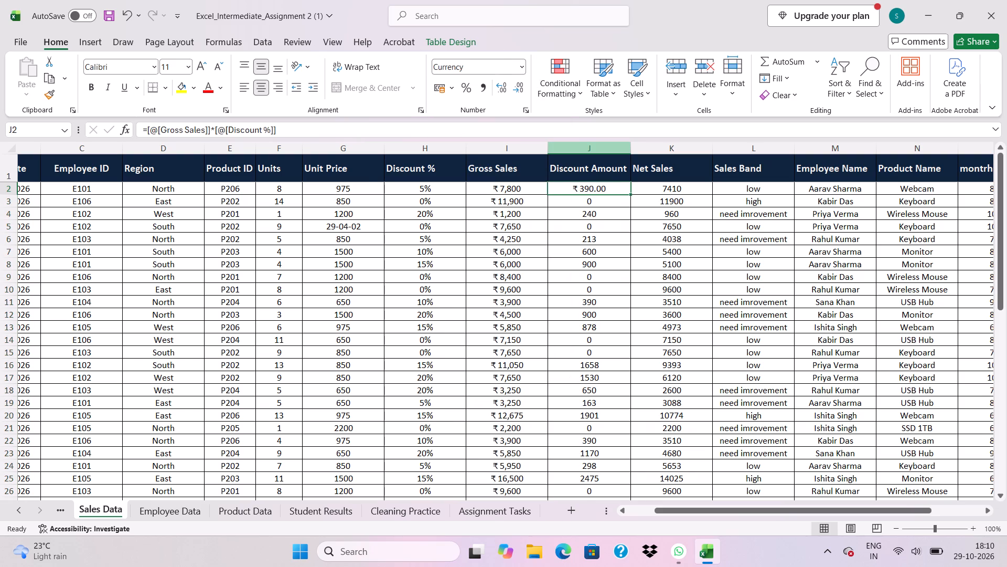
{"action": "double_click", "coordinate": [628, 193]}
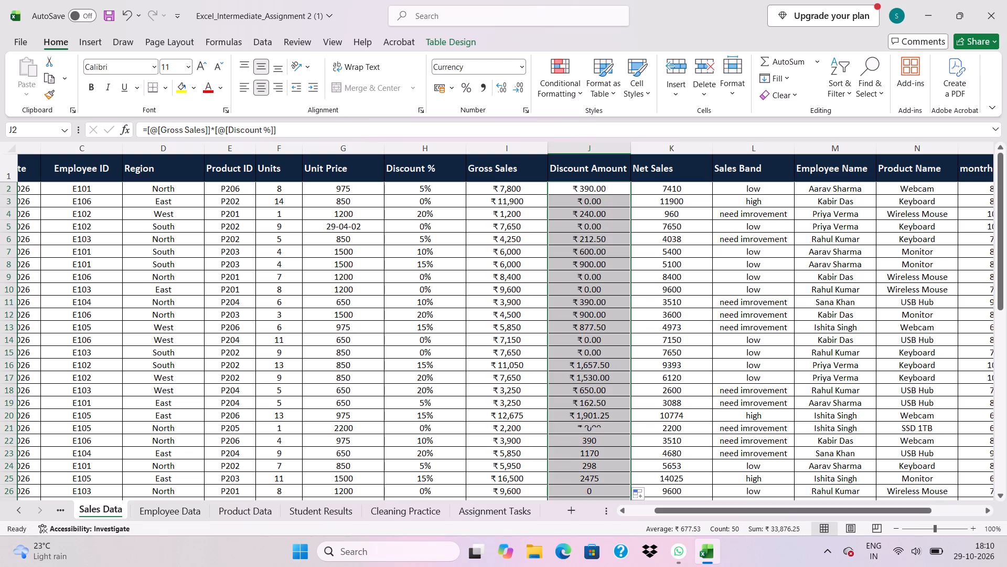
Format the Net Sales column as rupee (₹) currency with two decimal places, filling the first cell down the column.
{"action": "left_click", "coordinate": [677, 191]}
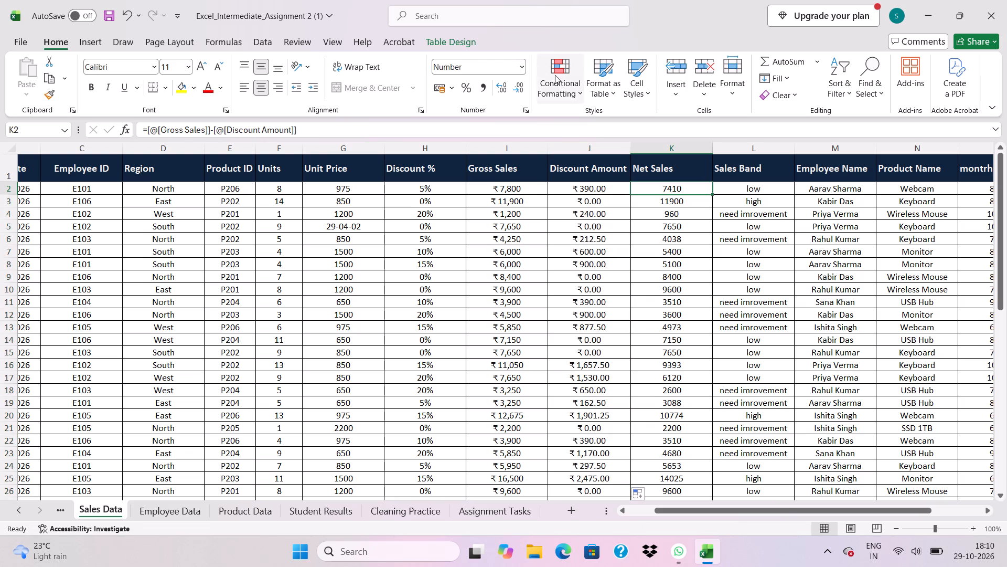
{"action": "left_click", "coordinate": [521, 66]}
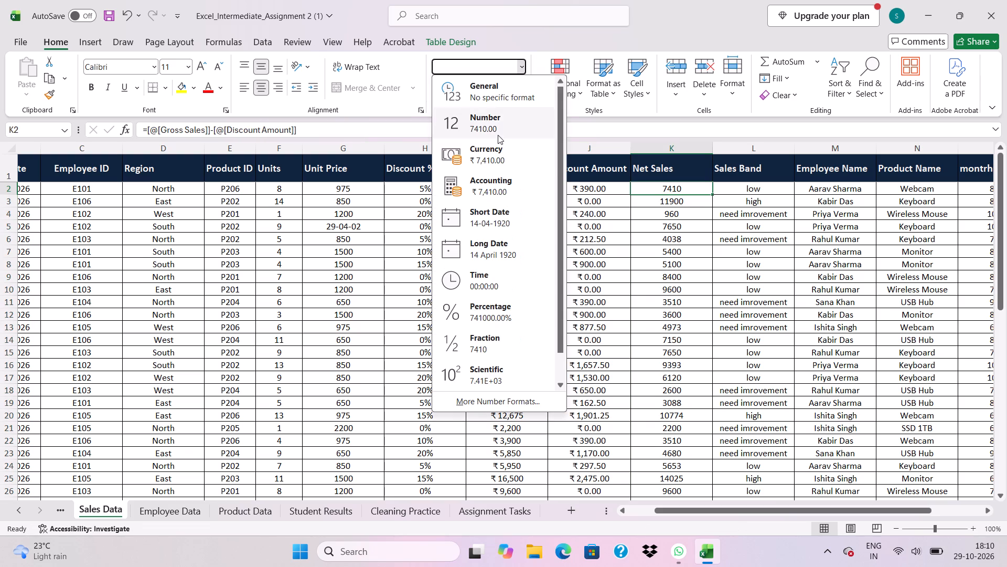
{"action": "left_click", "coordinate": [490, 158]}
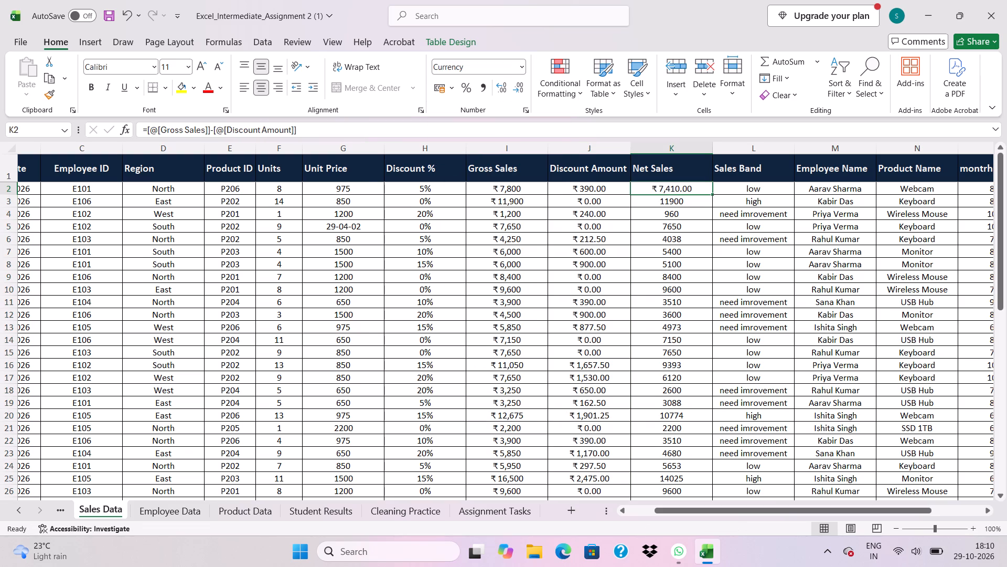
{"action": "double_click", "coordinate": [710, 193]}
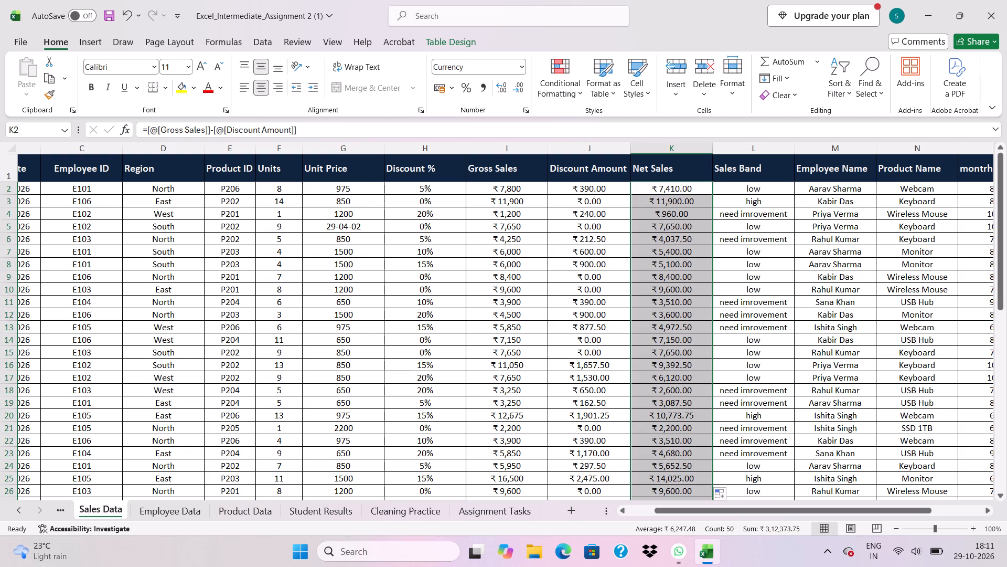
Format the first Unit Price cell as Currency with the Arabic (Saudi Arabia) symbol and two decimals, and fill it down the column.
{"action": "left_click", "coordinate": [357, 189]}
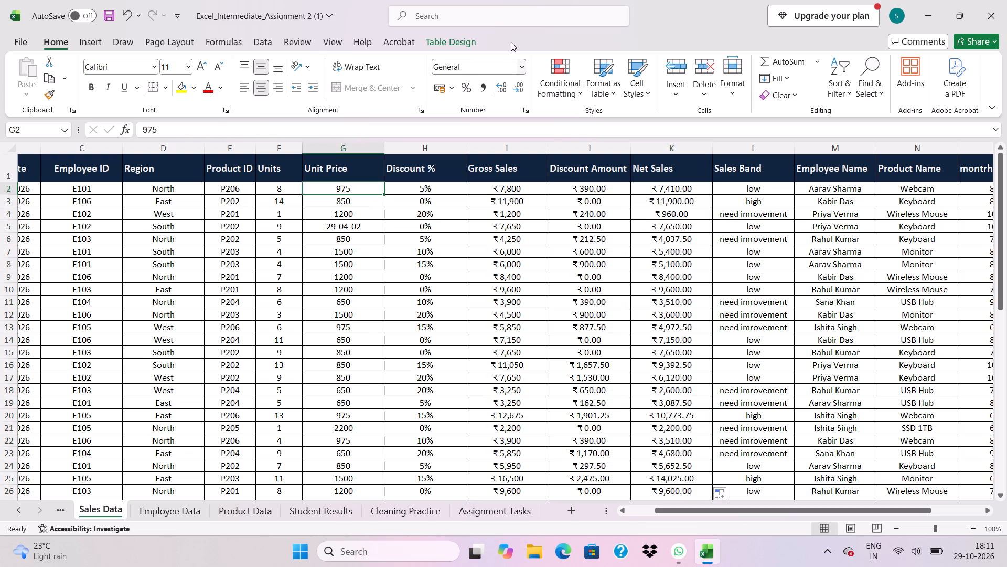
{"action": "left_click", "coordinate": [520, 61]}
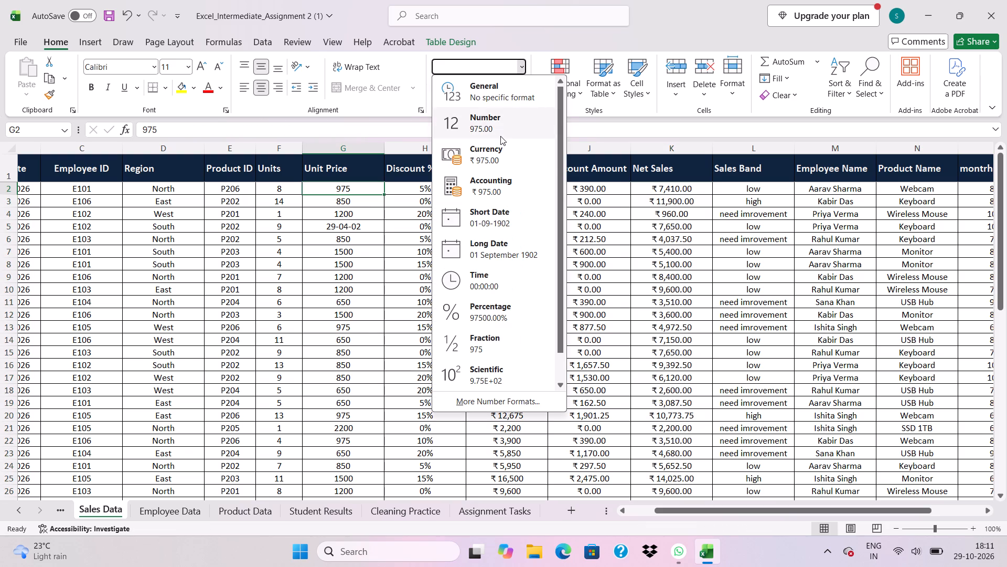
{"action": "left_click", "coordinate": [492, 404]}
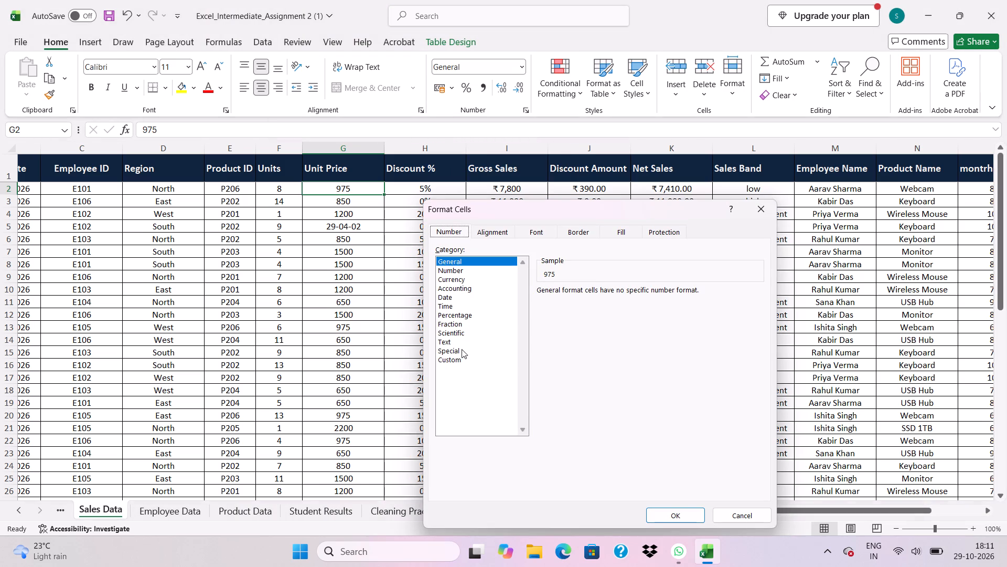
{"action": "left_click", "coordinate": [460, 358]}
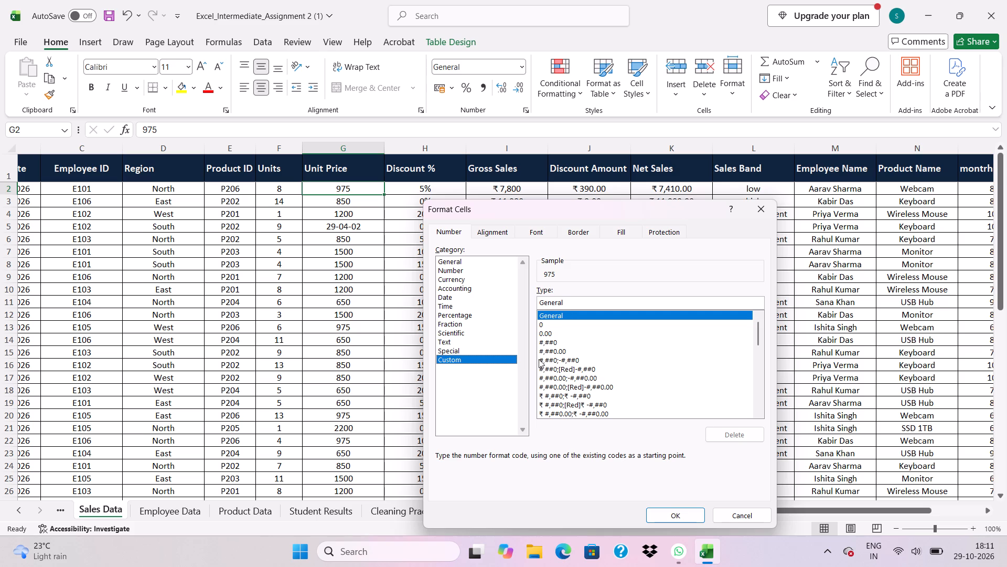
{"action": "scroll", "coordinate": [546, 358], "scroll_direction": "down", "scroll_amount": 1}
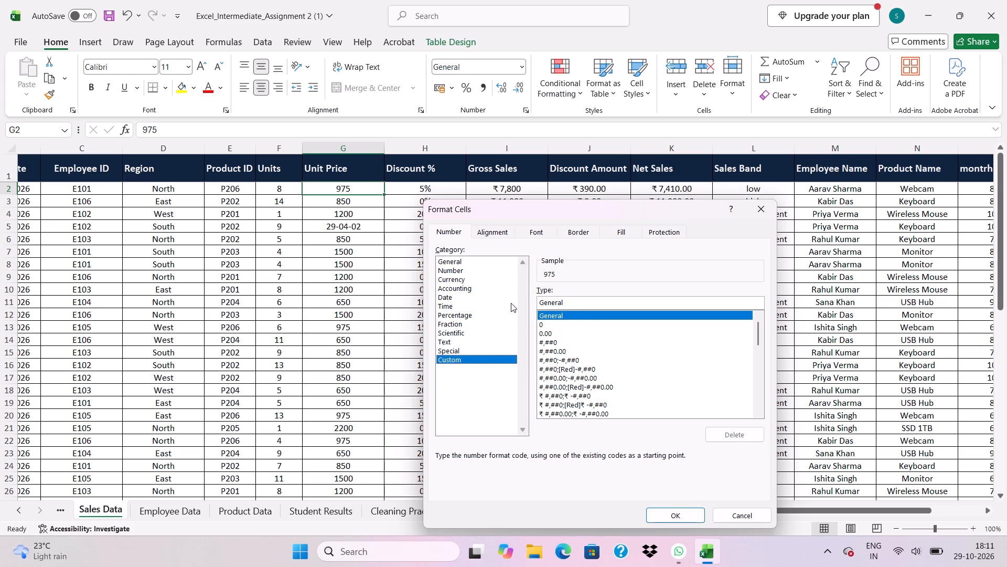
{"action": "left_click", "coordinate": [467, 279]}
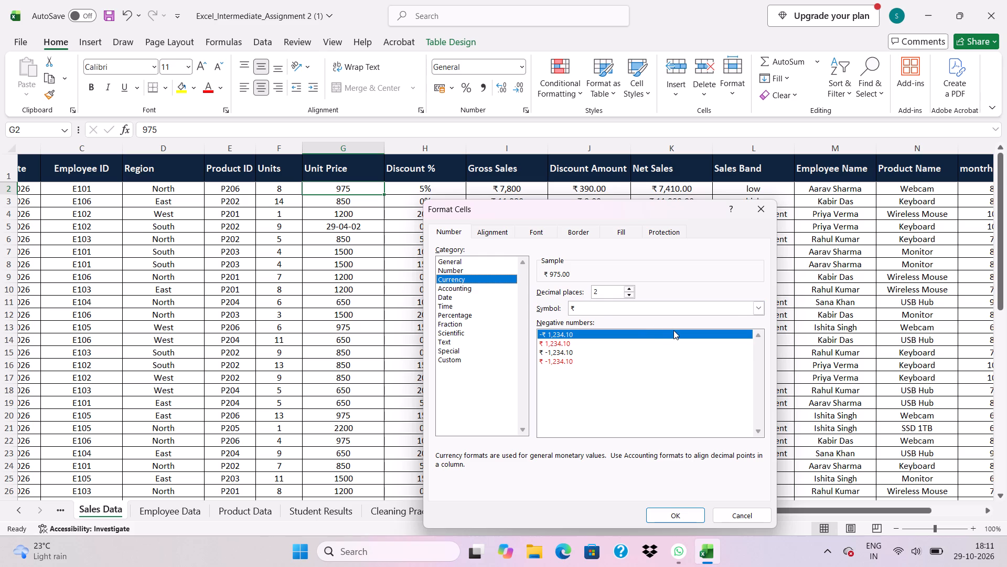
{"action": "left_click", "coordinate": [759, 303]}
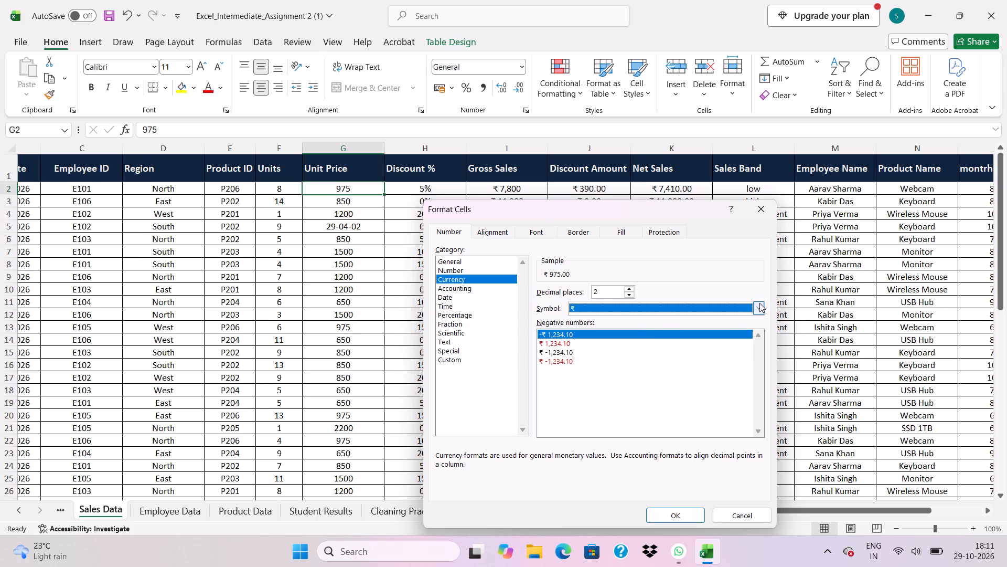
{"action": "scroll", "coordinate": [705, 383], "scroll_direction": "down", "scroll_amount": 7}
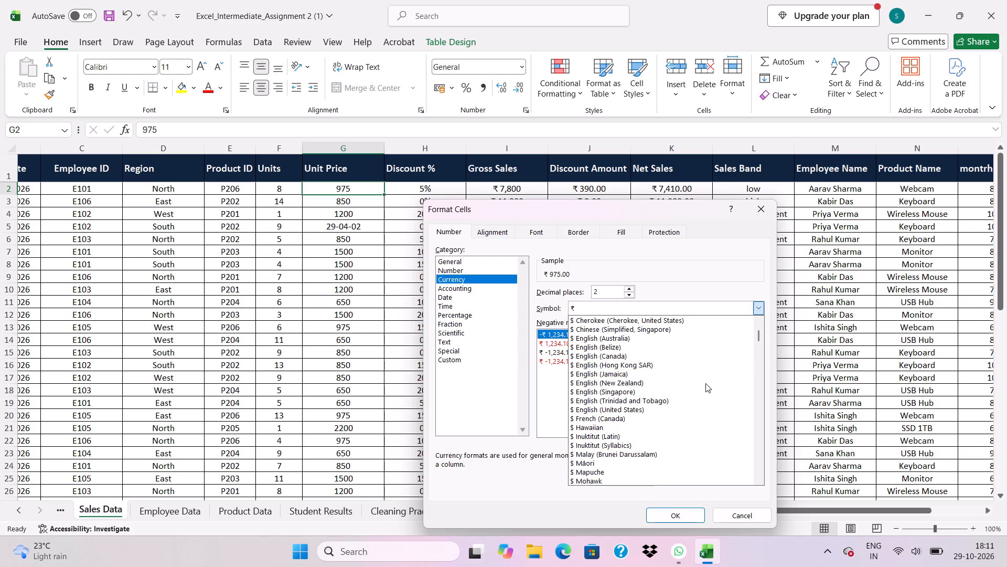
{"action": "scroll", "coordinate": [705, 383], "scroll_direction": "down", "scroll_amount": 4}
{"action": "scroll", "coordinate": [705, 383], "scroll_direction": "up", "scroll_amount": 15}
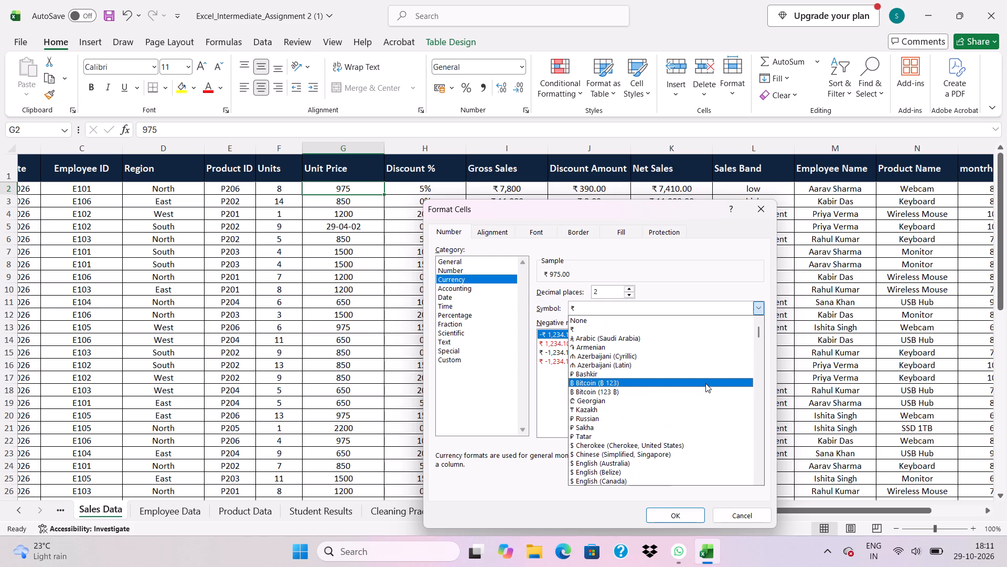
{"action": "scroll", "coordinate": [705, 383], "scroll_direction": "up", "scroll_amount": 1}
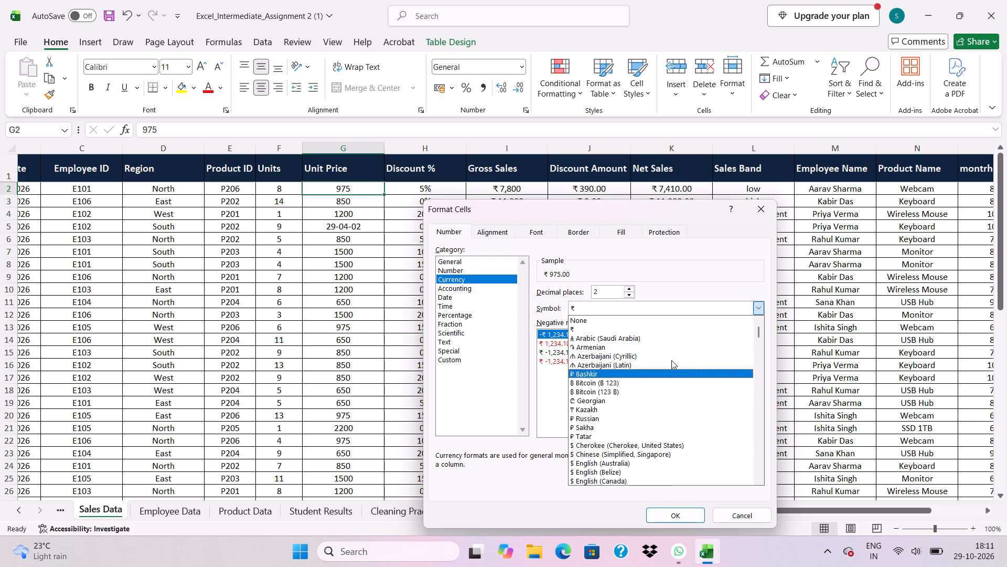
{"action": "left_click", "coordinate": [641, 341]}
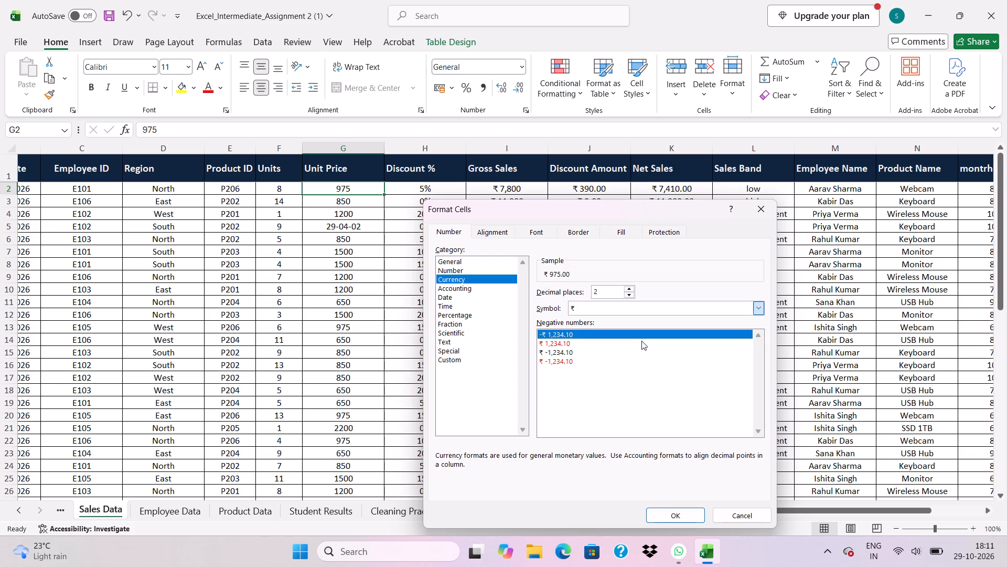
{"action": "left_click", "coordinate": [677, 516]}
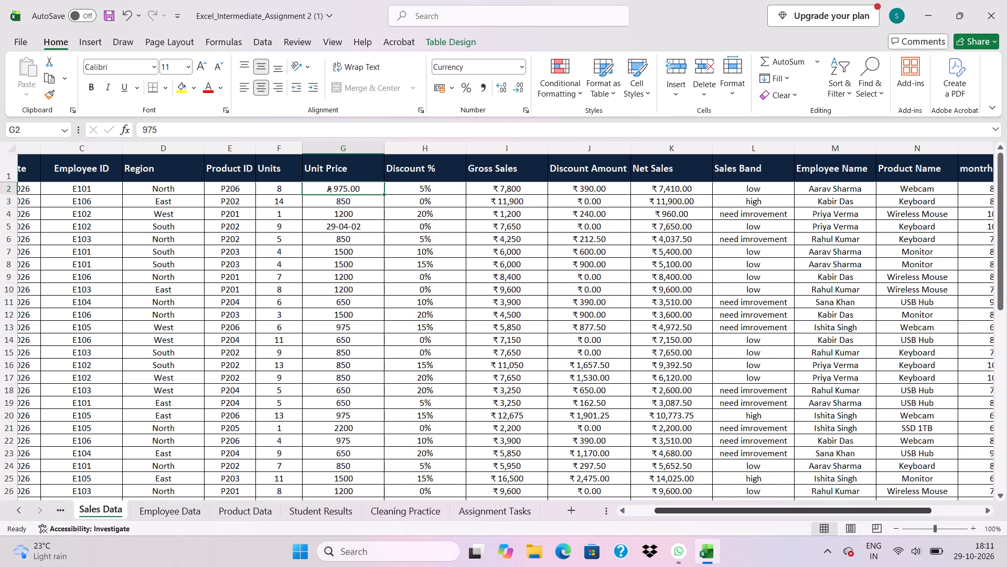
{"action": "double_click", "coordinate": [384, 194]}
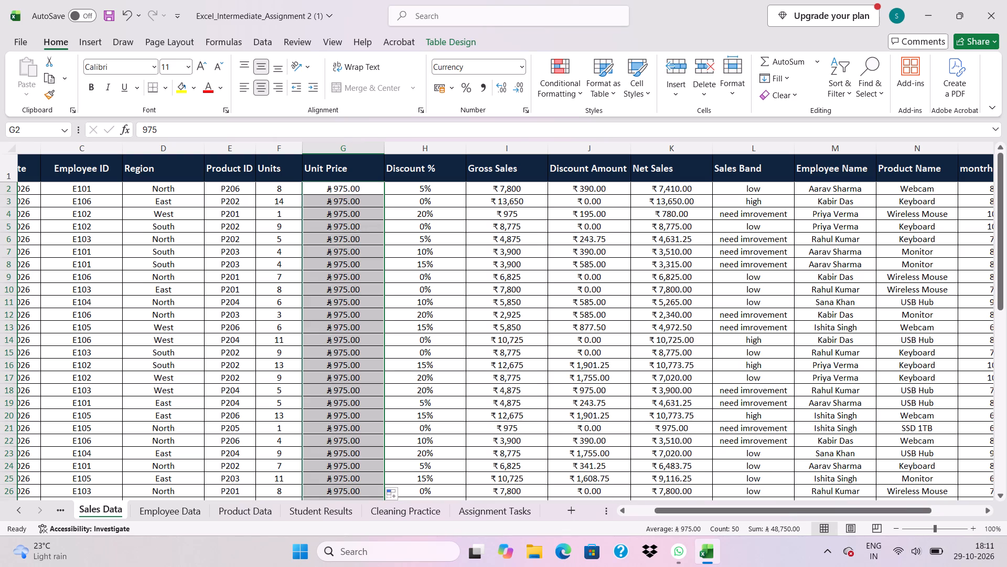
Check the Employee Data, Student Results and Product Data sheets, and return to the first columns of Sales Data.
{"action": "scroll", "coordinate": [698, 246], "scroll_direction": "left", "scroll_amount": 4}
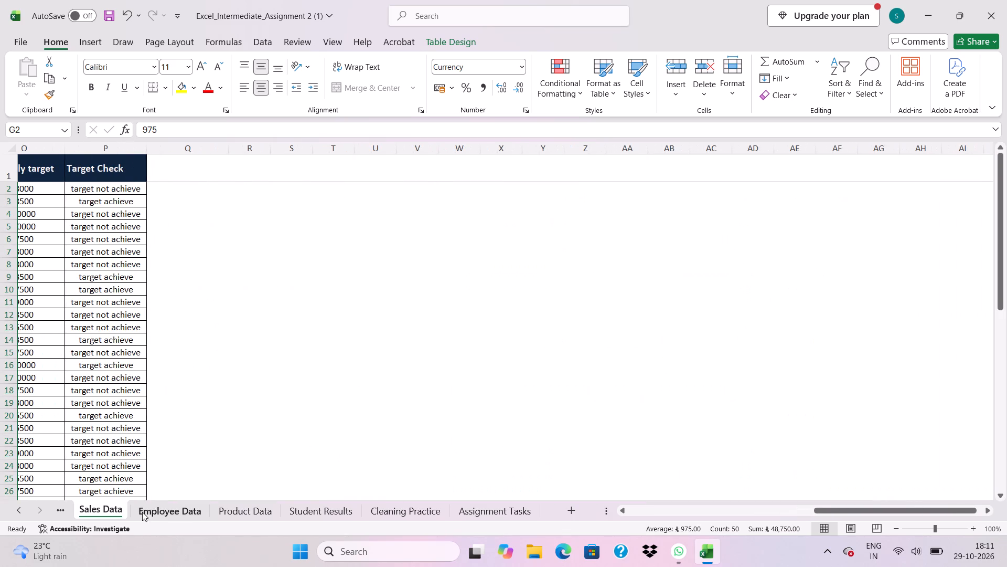
{"action": "left_click", "coordinate": [164, 517]}
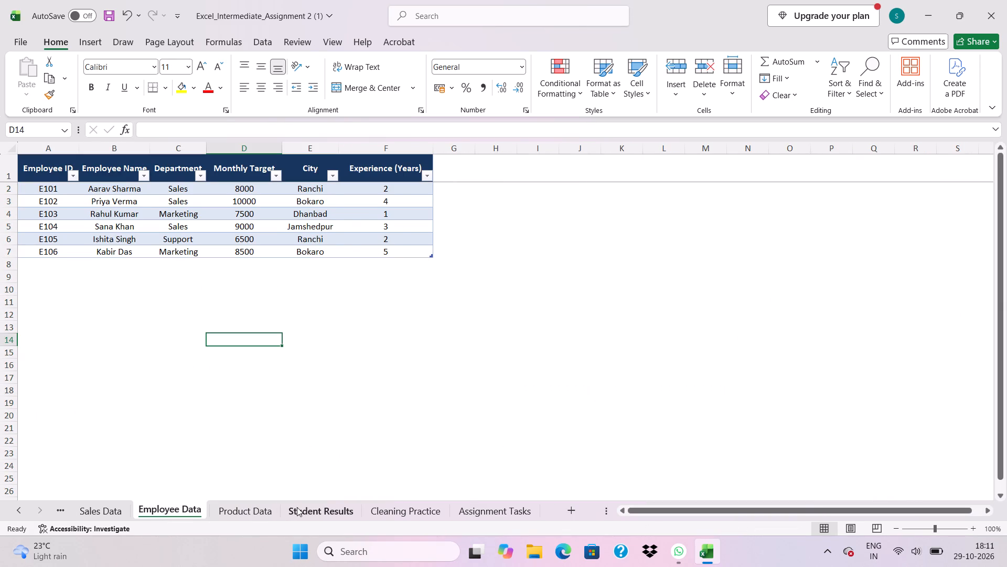
{"action": "left_click", "coordinate": [297, 507]}
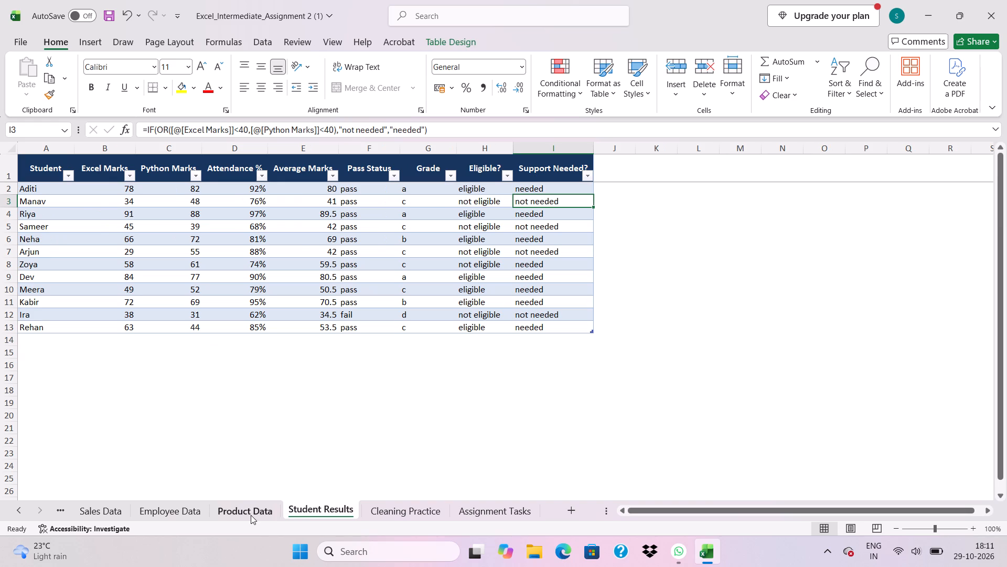
{"action": "left_click", "coordinate": [251, 515]}
{"action": "left_click", "coordinate": [289, 507]}
{"action": "left_click", "coordinate": [92, 514]}
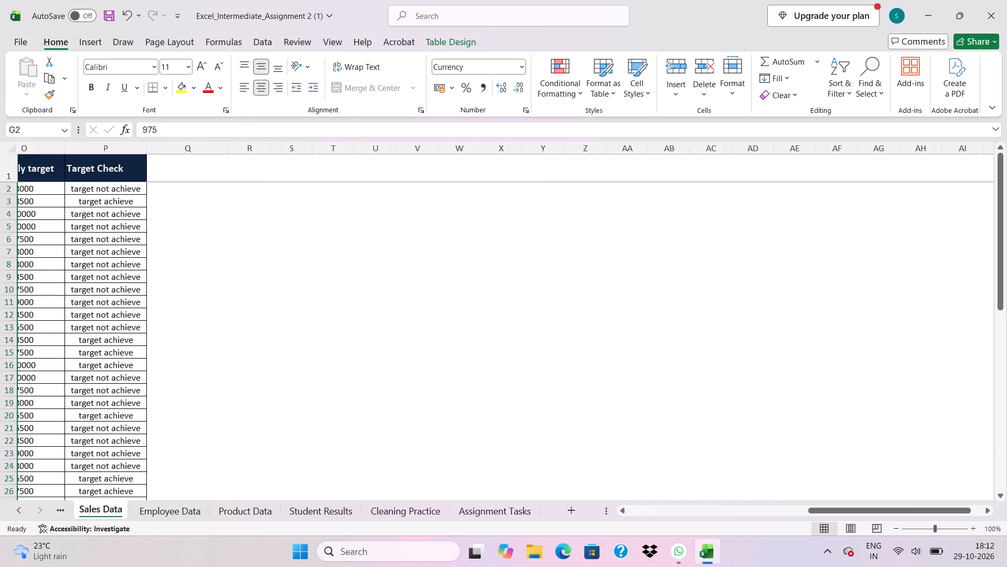
{"action": "scroll", "coordinate": [133, 279], "scroll_direction": "right", "scroll_amount": 6}
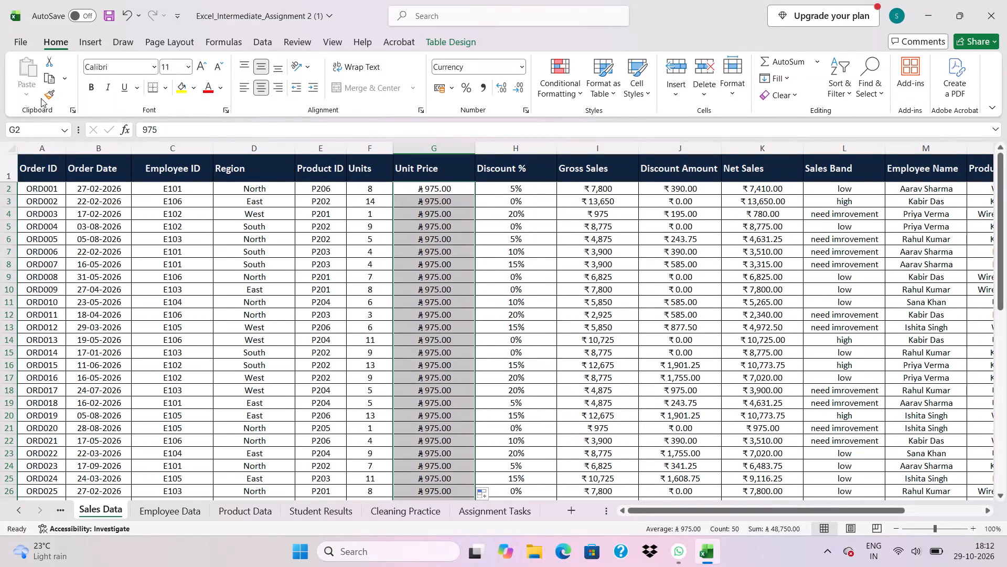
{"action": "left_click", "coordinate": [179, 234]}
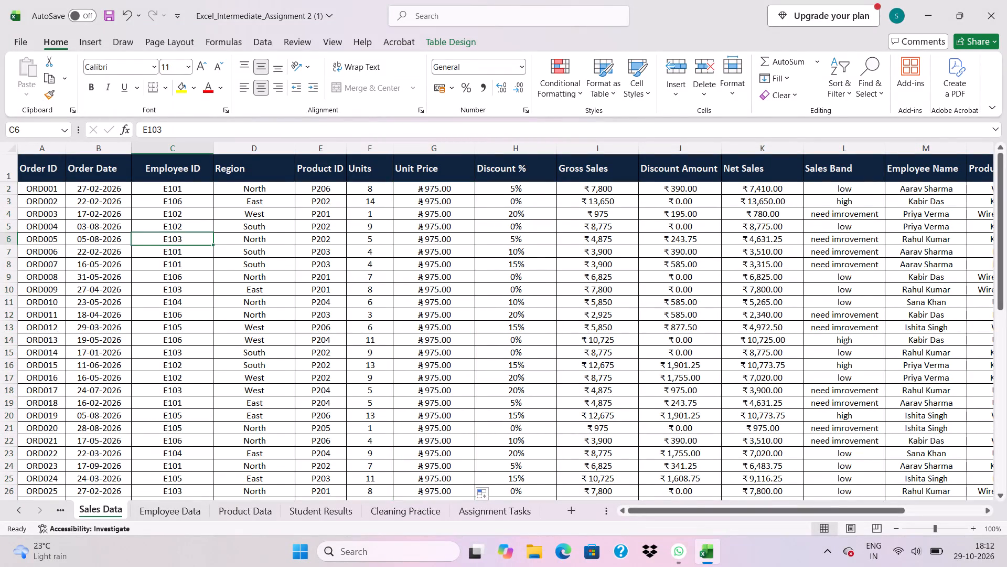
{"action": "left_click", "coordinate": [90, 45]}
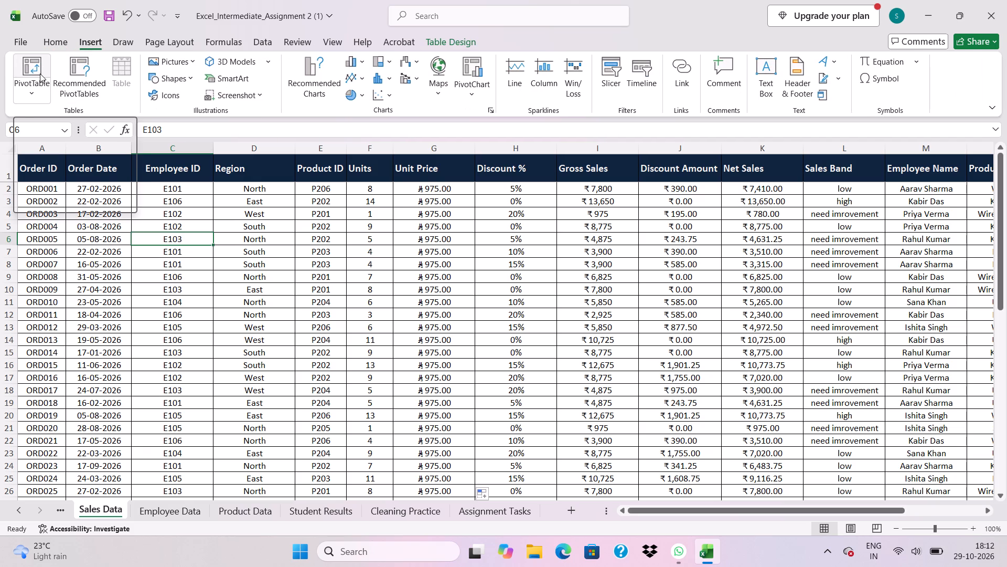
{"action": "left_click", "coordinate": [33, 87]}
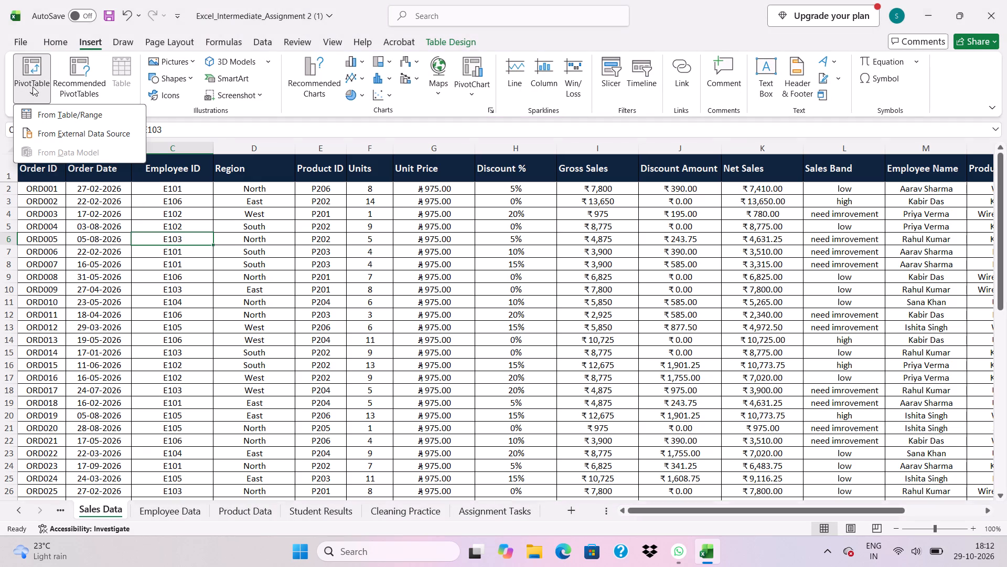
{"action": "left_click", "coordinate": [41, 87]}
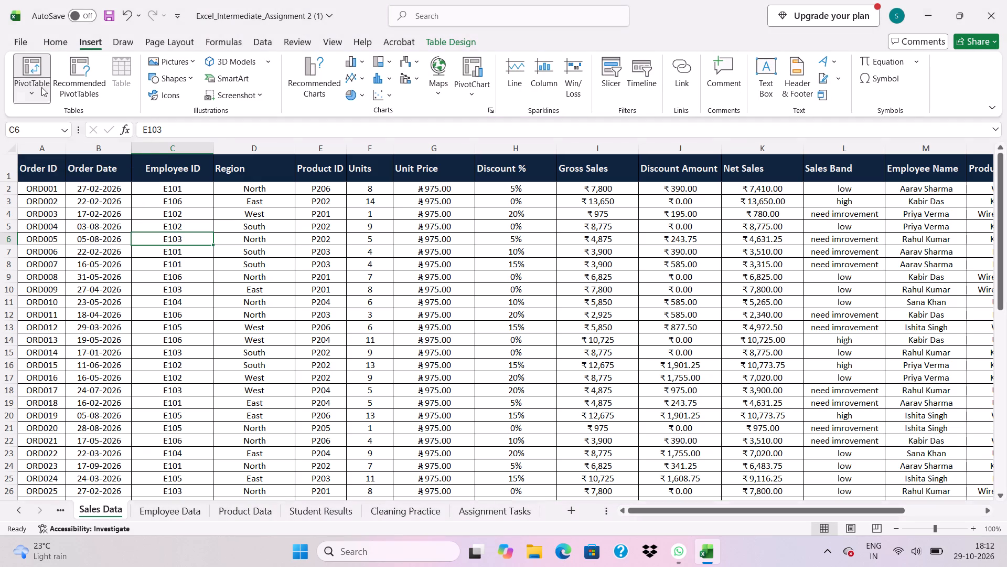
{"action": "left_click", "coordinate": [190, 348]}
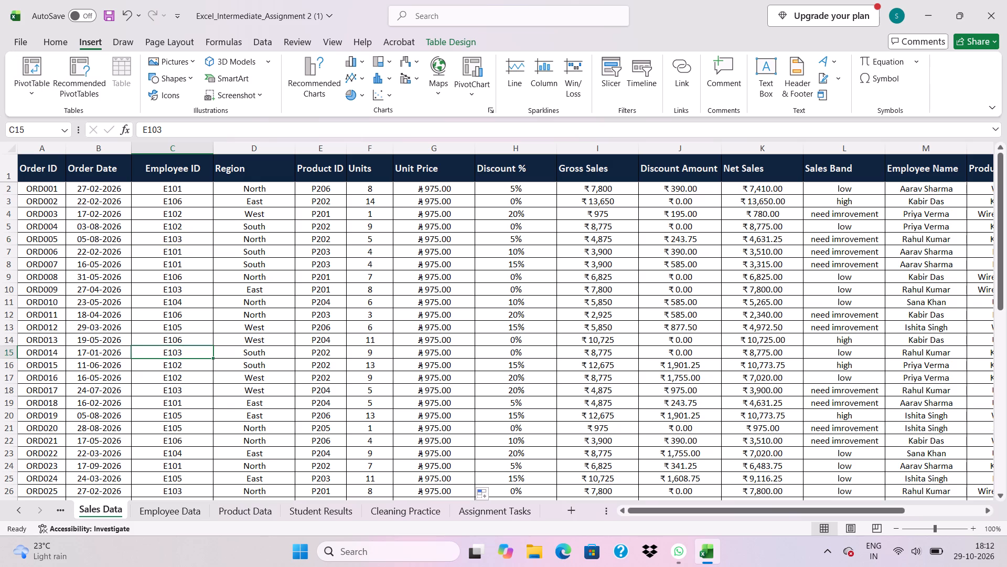
Create a PivotTable from the whole IntermediateSales table on a new worksheet.
{"action": "key", "text": "ctrl+a"}
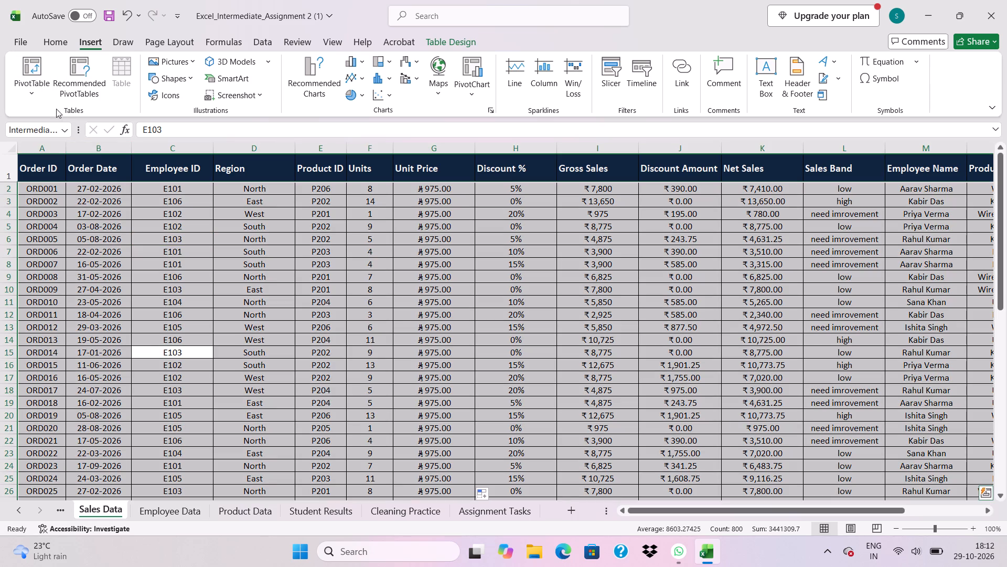
{"action": "left_click", "coordinate": [37, 79]}
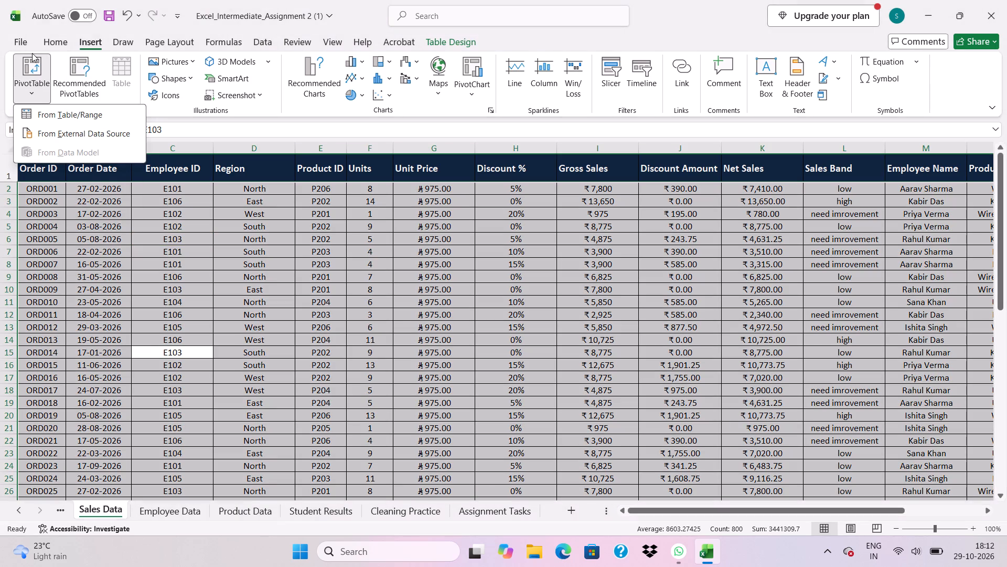
{"action": "left_click", "coordinate": [32, 52]}
{"action": "left_click", "coordinate": [31, 57]}
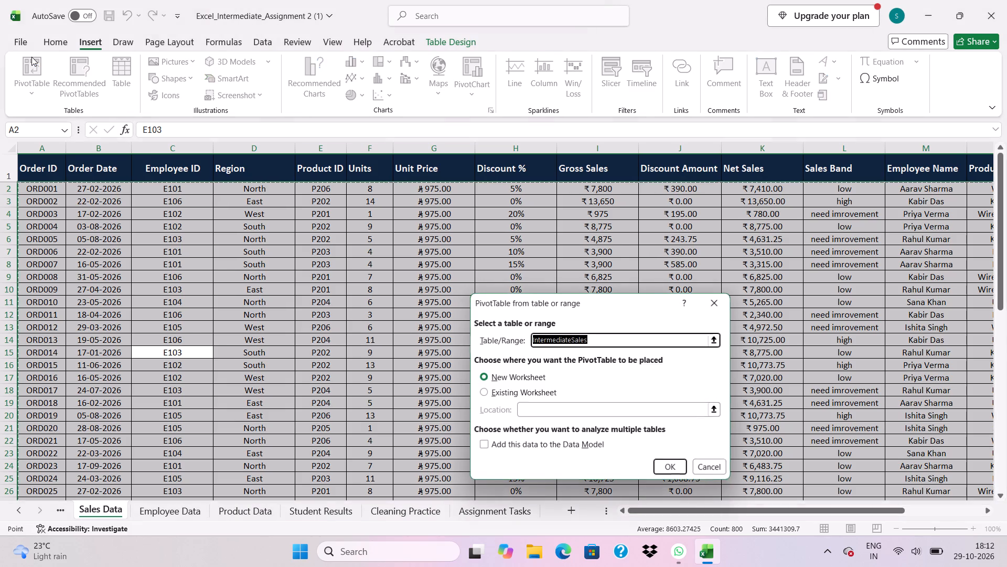
{"action": "left_click", "coordinate": [666, 464]}
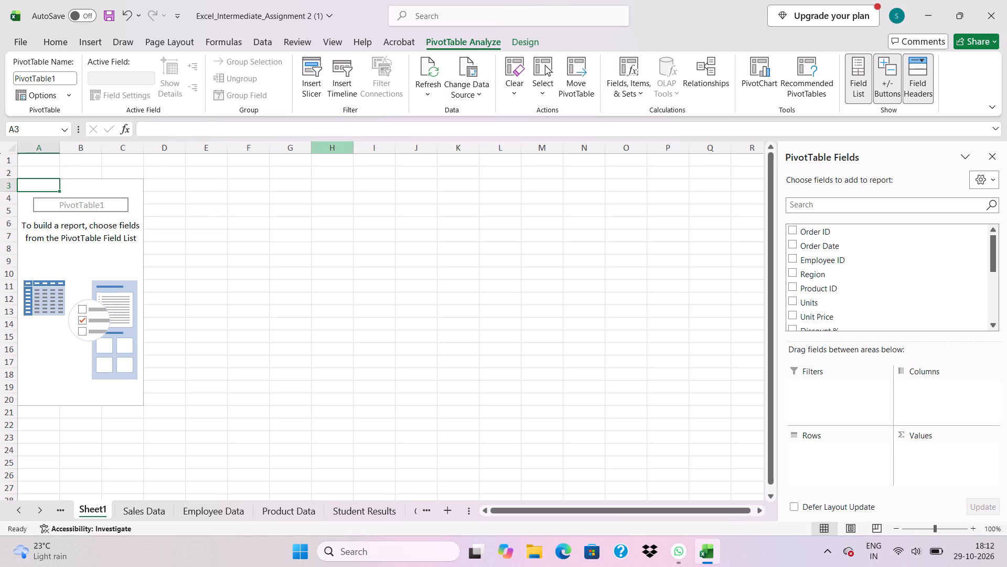
Add Region as the PivotTable's rows and Net Sales as its summed values.
{"action": "left_click", "coordinate": [796, 270]}
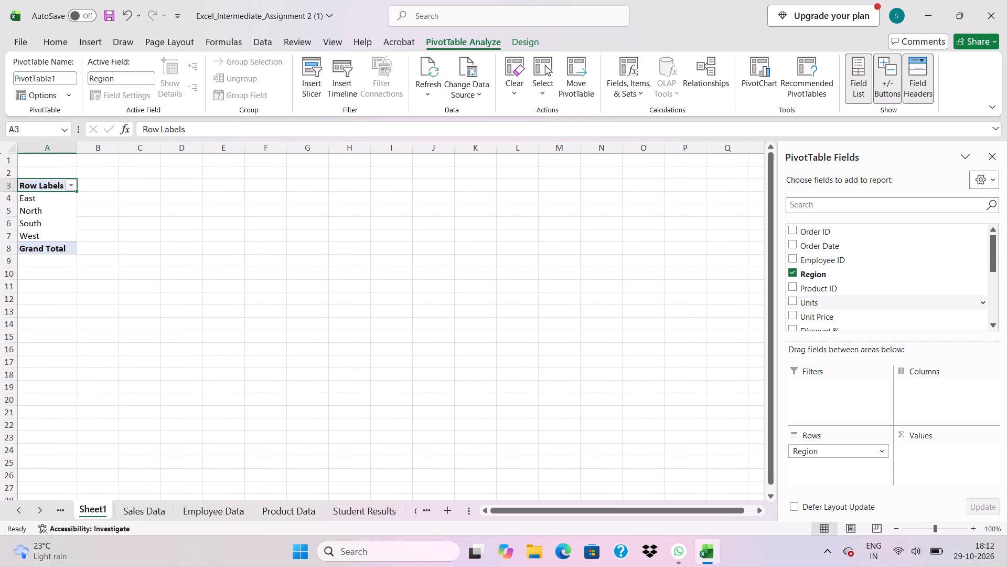
{"action": "scroll", "coordinate": [843, 315], "scroll_direction": "down", "scroll_amount": 1}
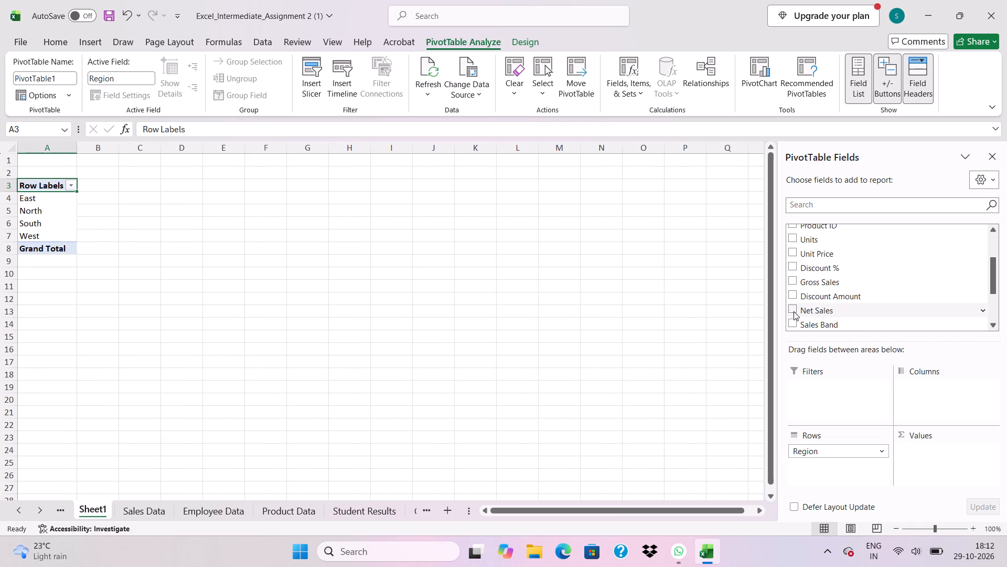
{"action": "left_click", "coordinate": [793, 308]}
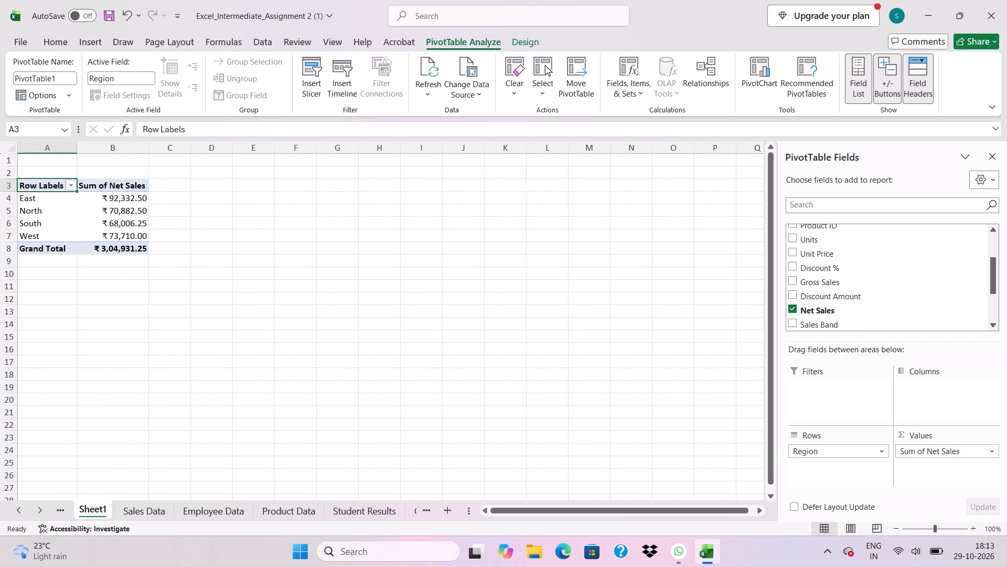
Insert a Line PivotChart of net sales by region and place it beside the PivotTable, from about cell C1 to J15.
{"action": "left_click", "coordinate": [85, 44]}
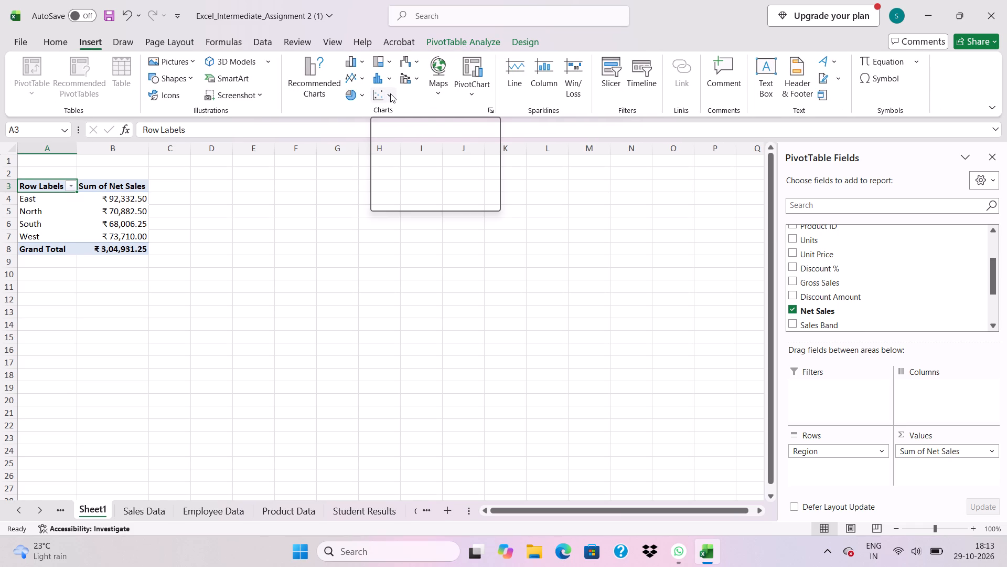
{"action": "left_click", "coordinate": [491, 107]}
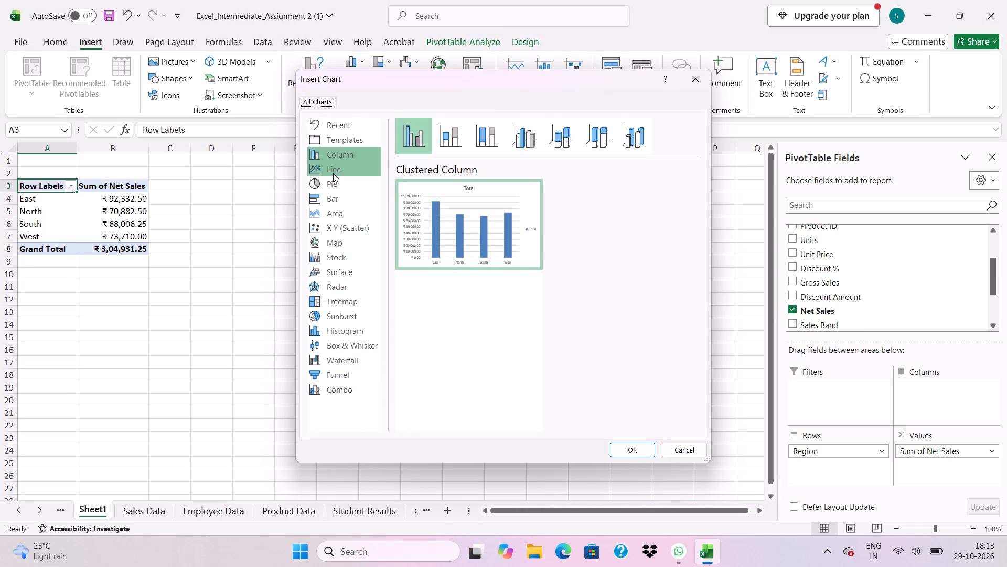
{"action": "left_click", "coordinate": [333, 173]}
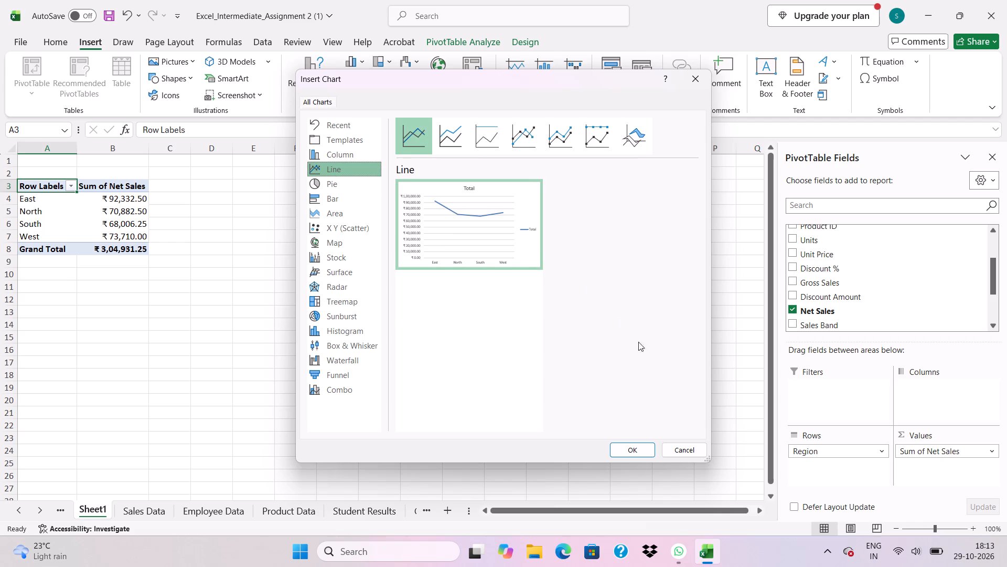
{"action": "left_click", "coordinate": [623, 453]}
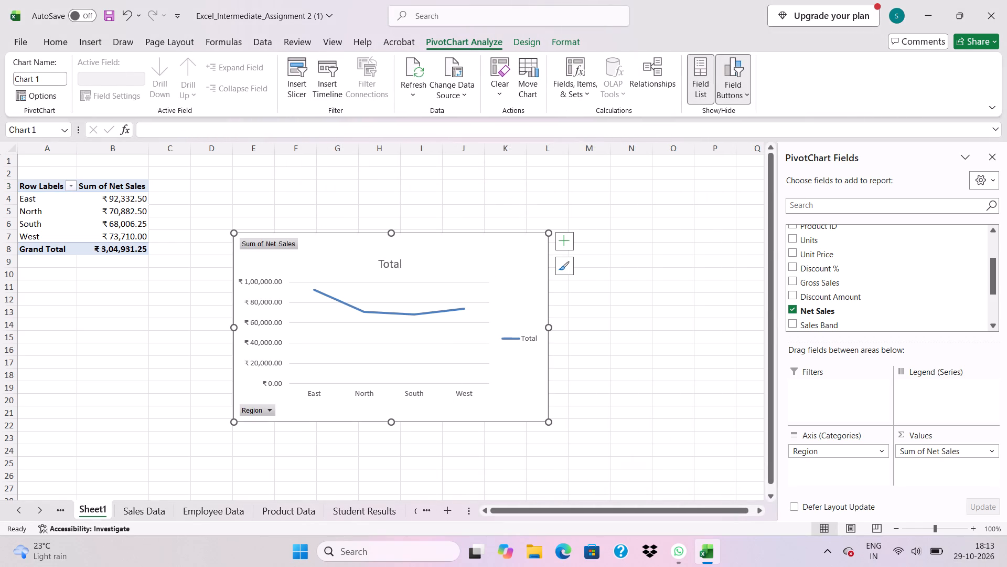
{"action": "left_click_drag", "start_coordinate": [544, 421], "coordinate": [469, 355]}
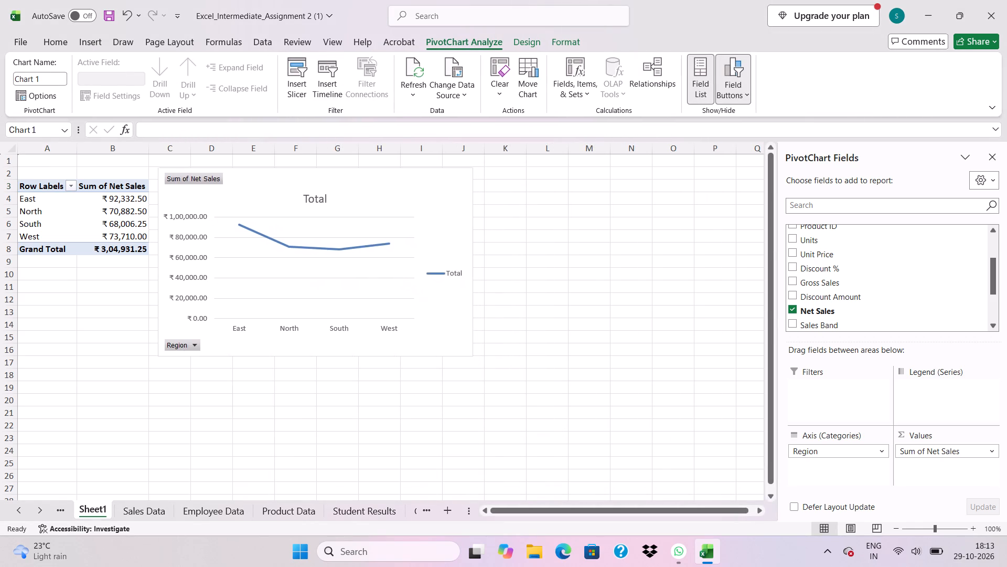
{"action": "left_click_drag", "start_coordinate": [469, 355], "coordinate": [465, 348]}
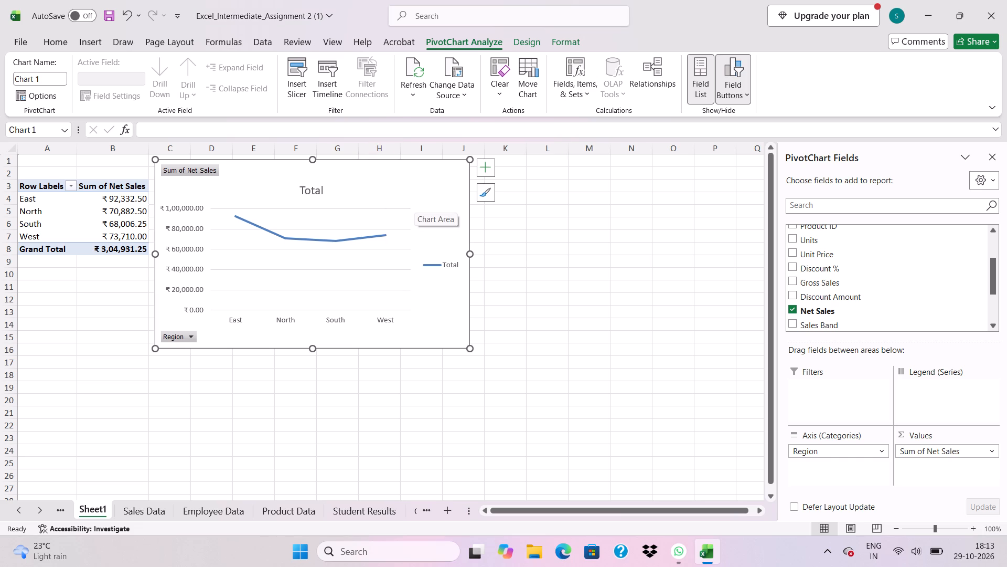
Add data labels and a data table to the line PivotChart.
{"action": "left_click", "coordinate": [487, 171]}
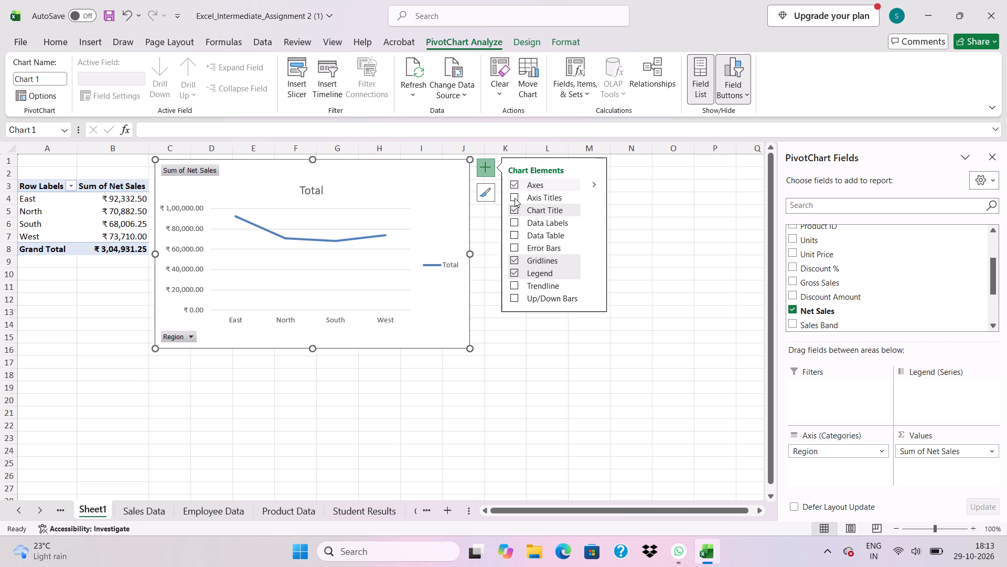
{"action": "left_click", "coordinate": [515, 218]}
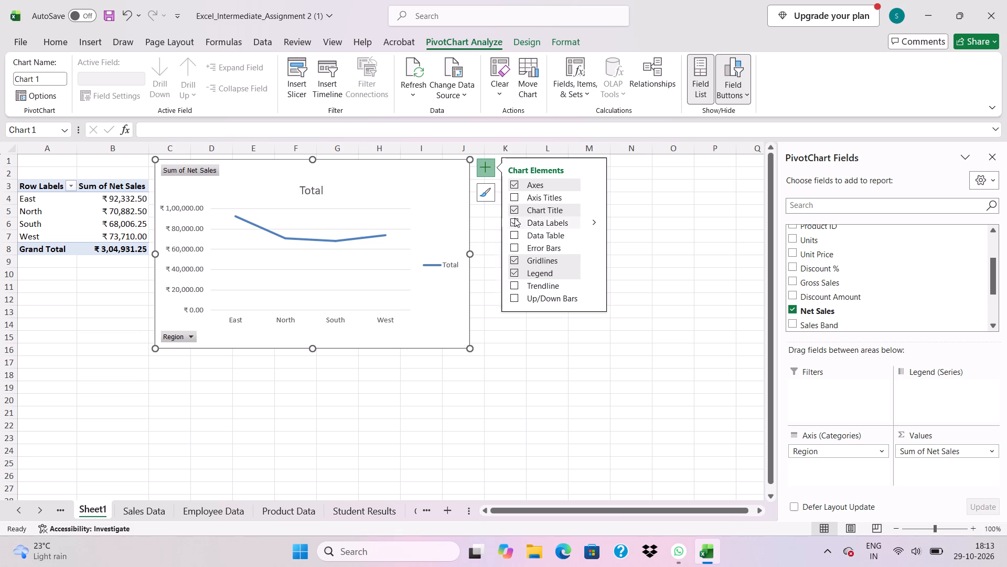
{"action": "left_click", "coordinate": [510, 236]}
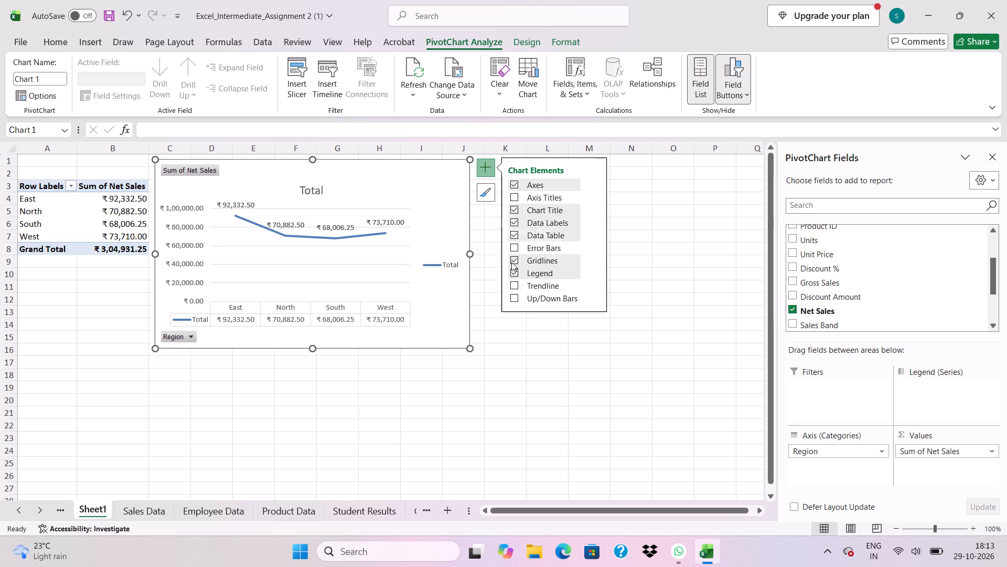
Apply the third chart style, with a solid blue background and white line, to the PivotChart.
{"action": "left_click", "coordinate": [484, 193]}
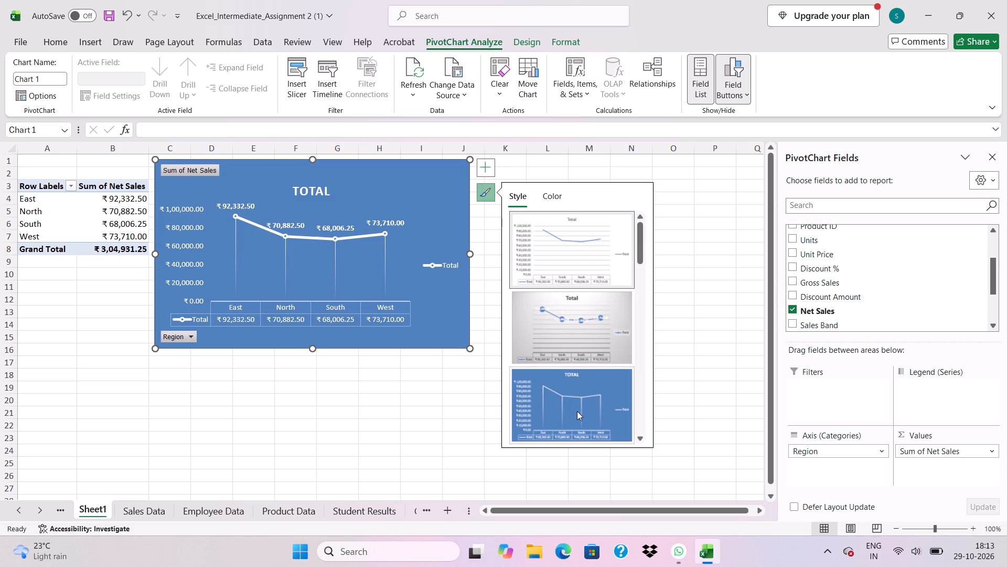
{"action": "left_click", "coordinate": [577, 411]}
{"action": "left_click", "coordinate": [466, 411]}
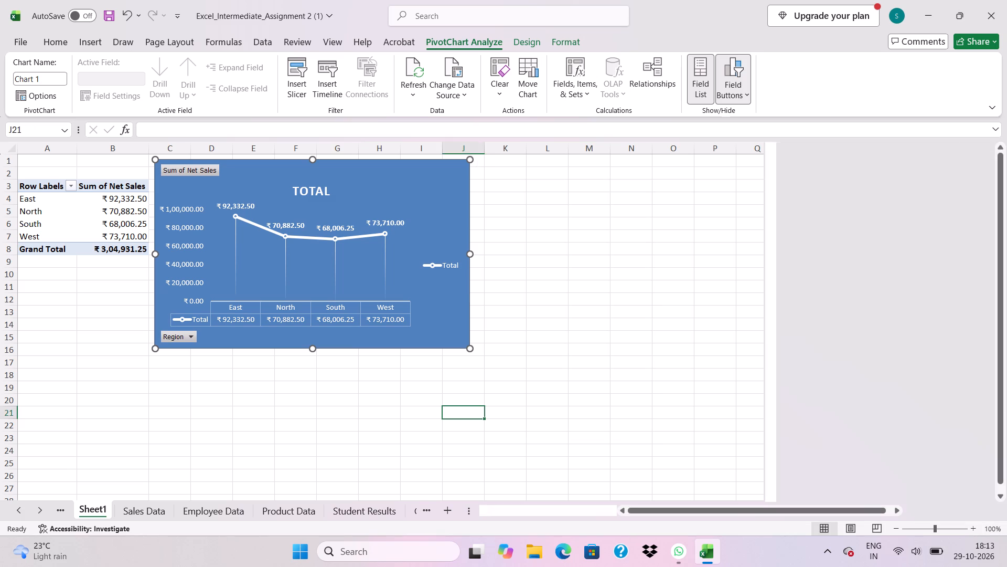
Recolour the PivotChart with the third Colorful palette, giving it a red background.
{"action": "left_click", "coordinate": [423, 238]}
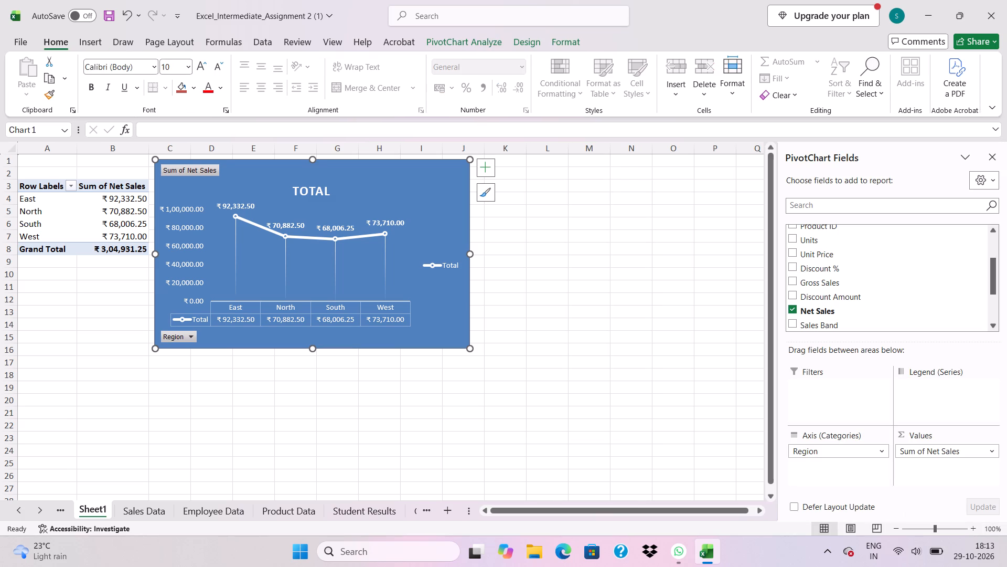
{"action": "left_click", "coordinate": [479, 198]}
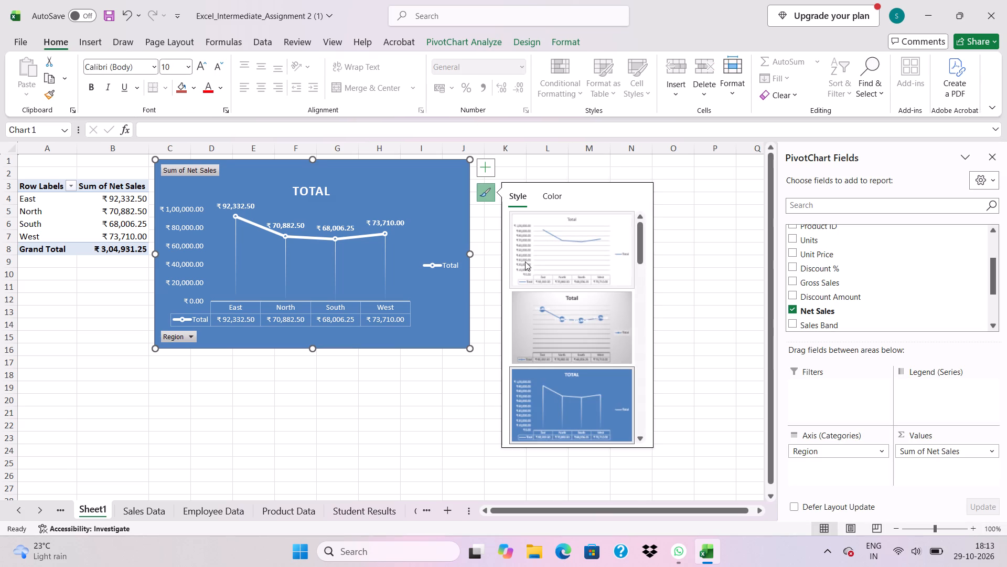
{"action": "scroll", "coordinate": [566, 304], "scroll_direction": "down", "scroll_amount": 3}
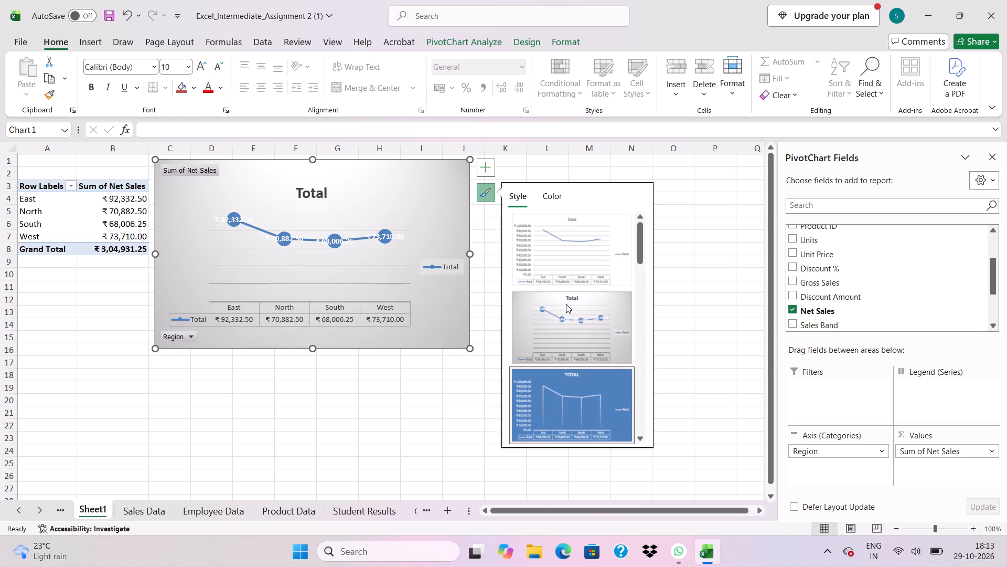
{"action": "left_click", "coordinate": [553, 200]}
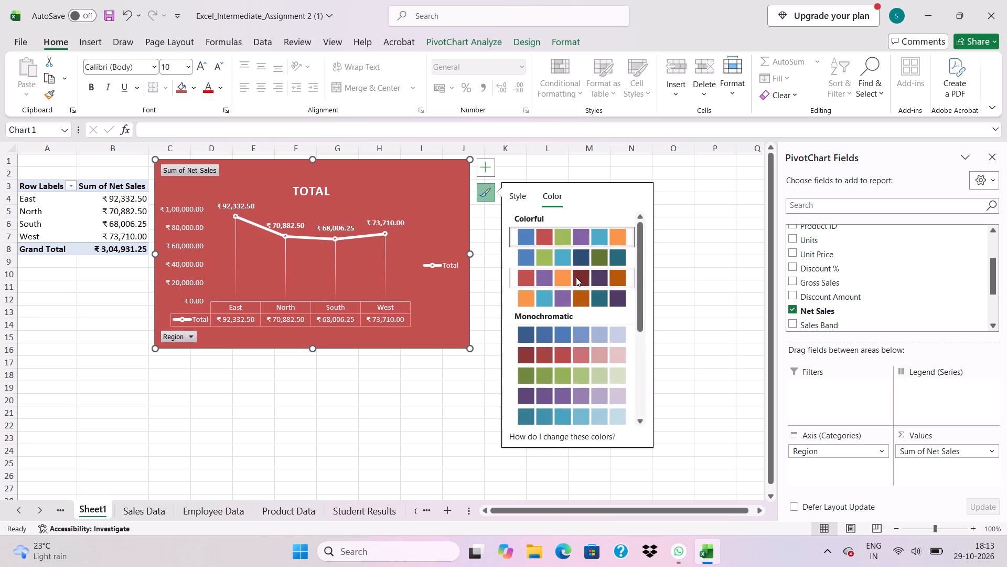
{"action": "left_click", "coordinate": [578, 277]}
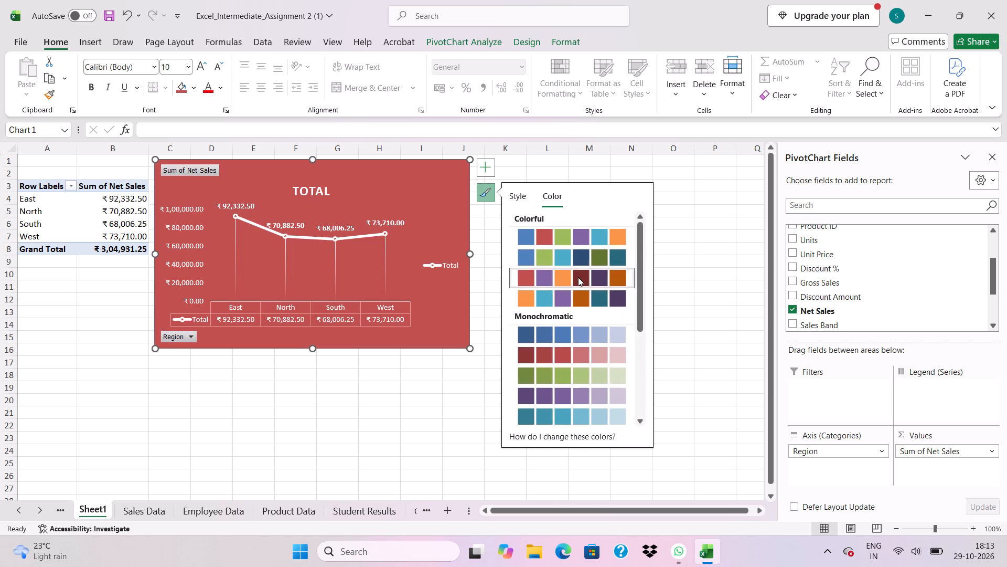
{"action": "left_click", "coordinate": [400, 405]}
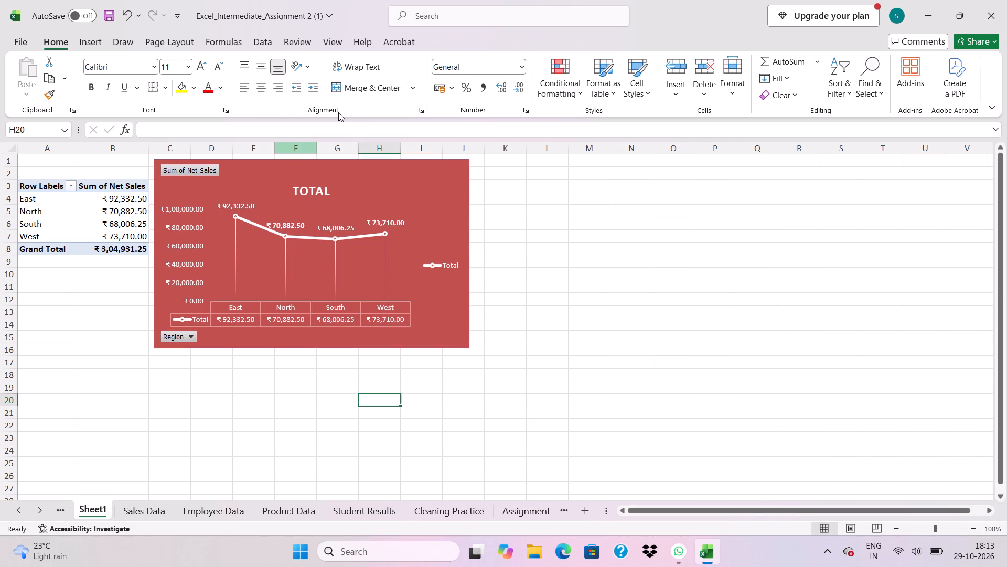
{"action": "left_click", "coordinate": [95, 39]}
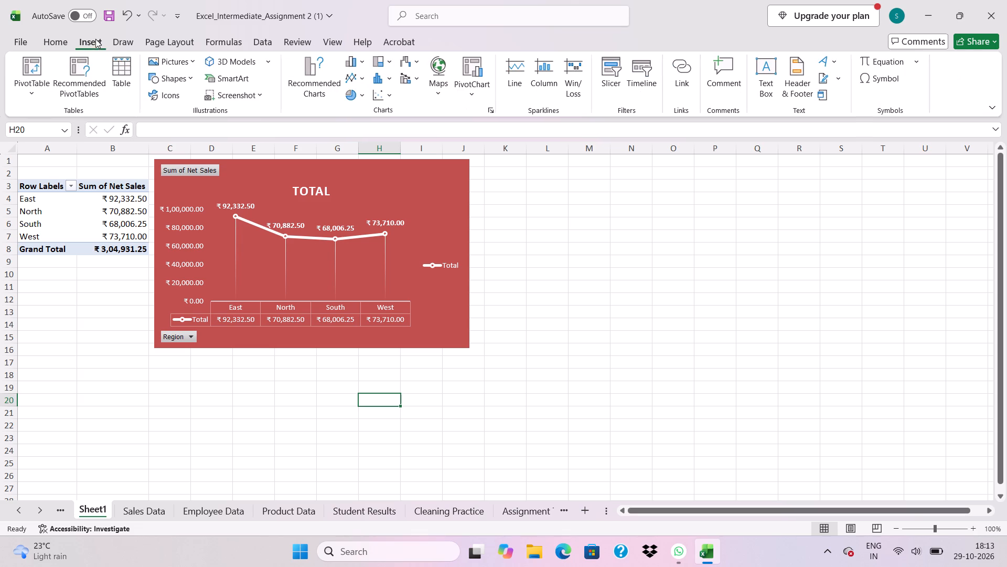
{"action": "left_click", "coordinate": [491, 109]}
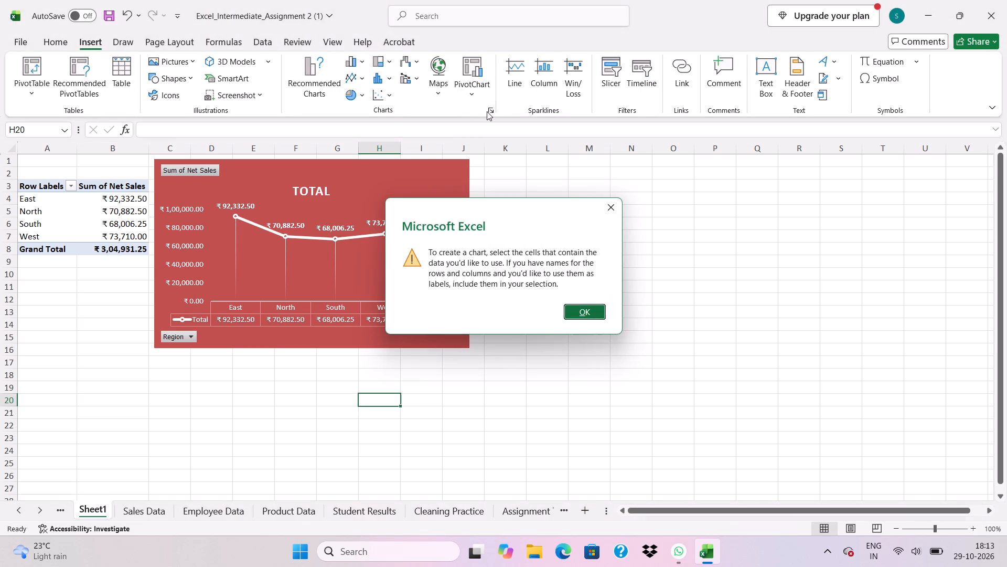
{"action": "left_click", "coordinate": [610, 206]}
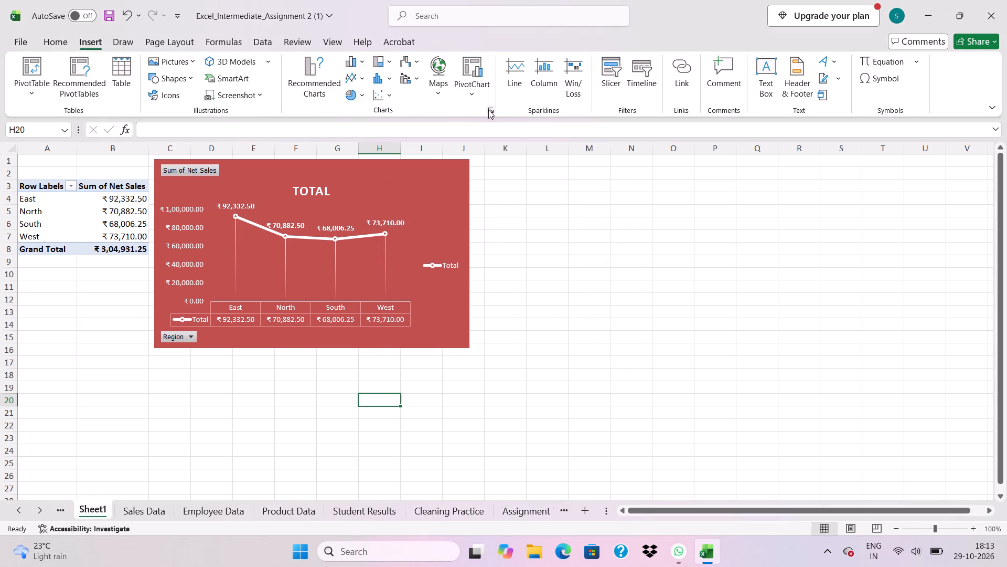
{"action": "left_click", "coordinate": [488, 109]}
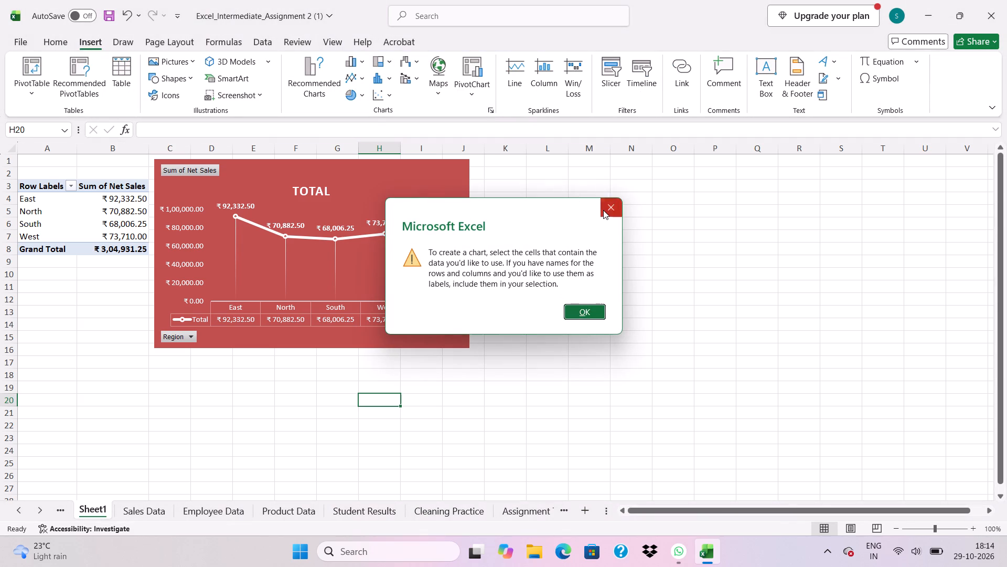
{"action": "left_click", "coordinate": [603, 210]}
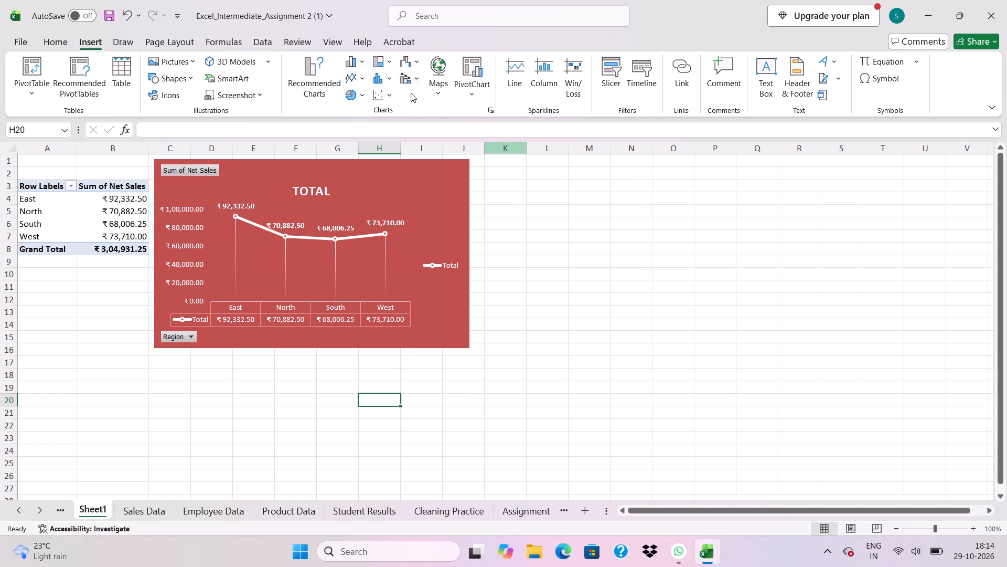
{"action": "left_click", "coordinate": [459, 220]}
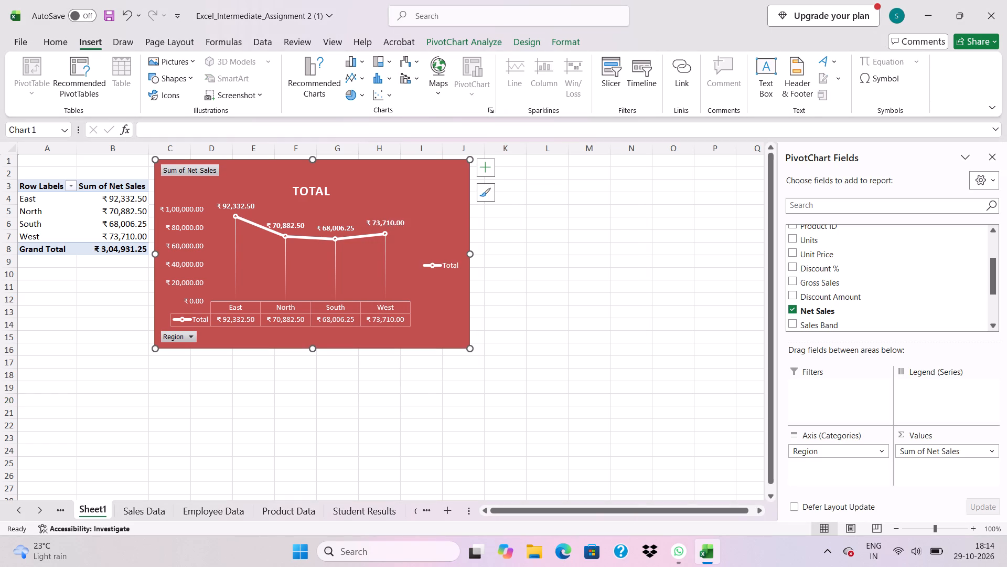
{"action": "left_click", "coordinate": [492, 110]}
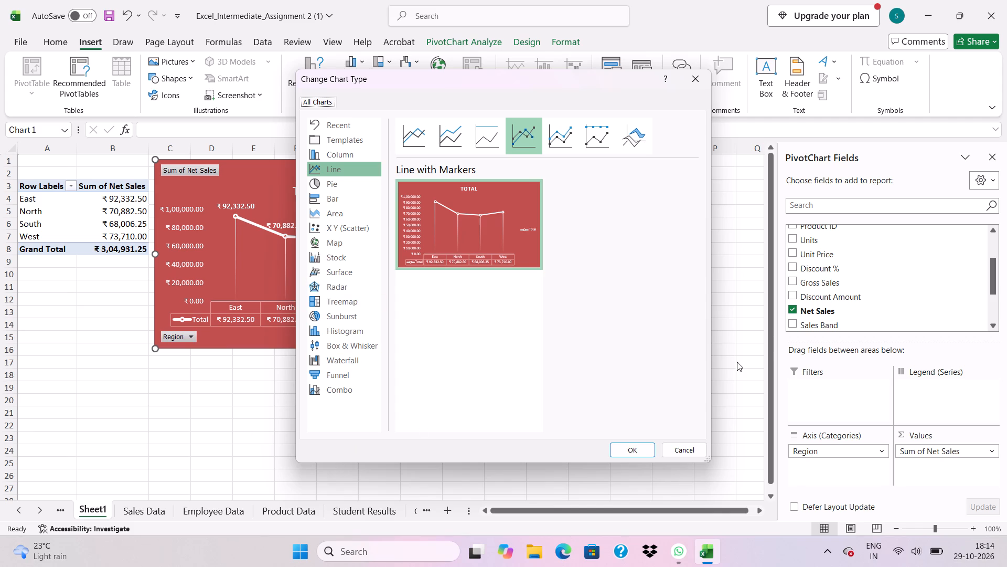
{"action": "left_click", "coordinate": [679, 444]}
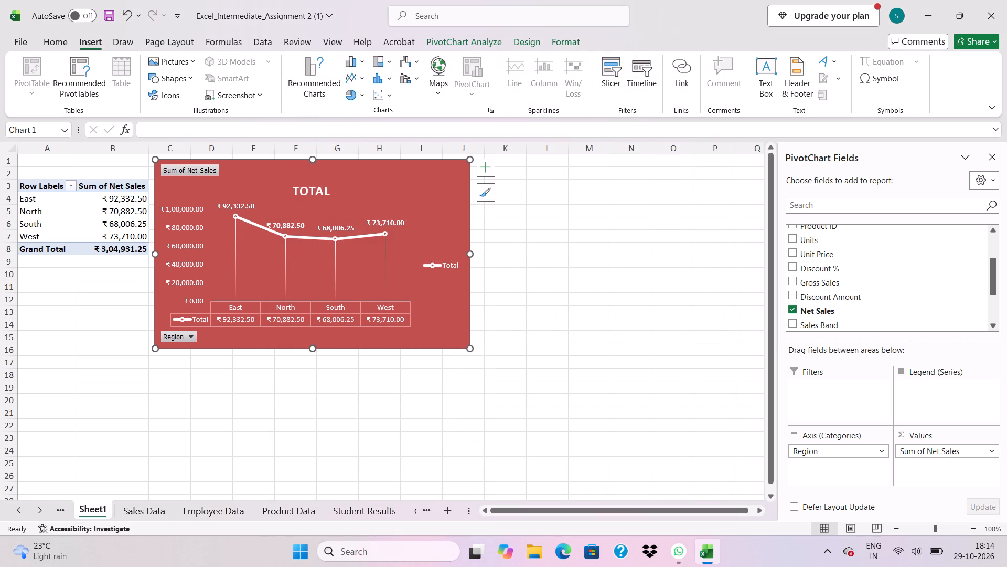
Duplicate the red line PivotChart and place the copy beside the original, level with its top edge.
{"action": "left_click", "coordinate": [275, 272]}
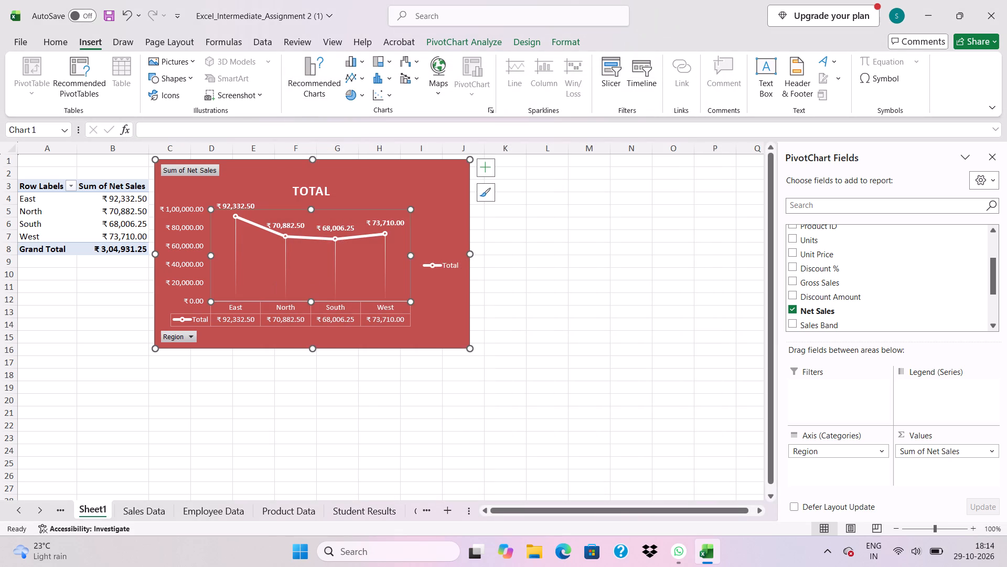
{"action": "key", "text": "ctrl+c"}
{"action": "left_click", "coordinate": [586, 265]}
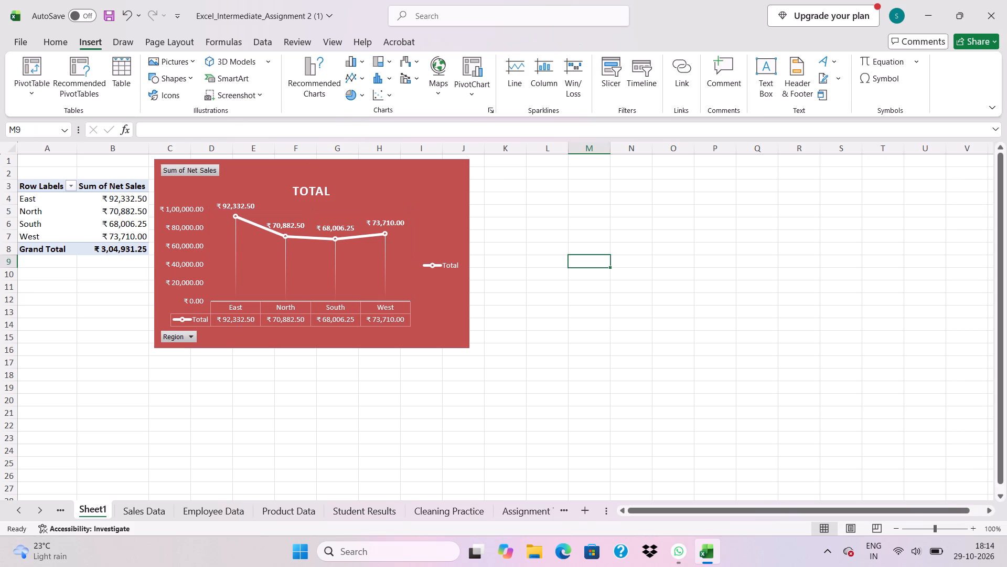
{"action": "key", "text": "ctrl+v"}
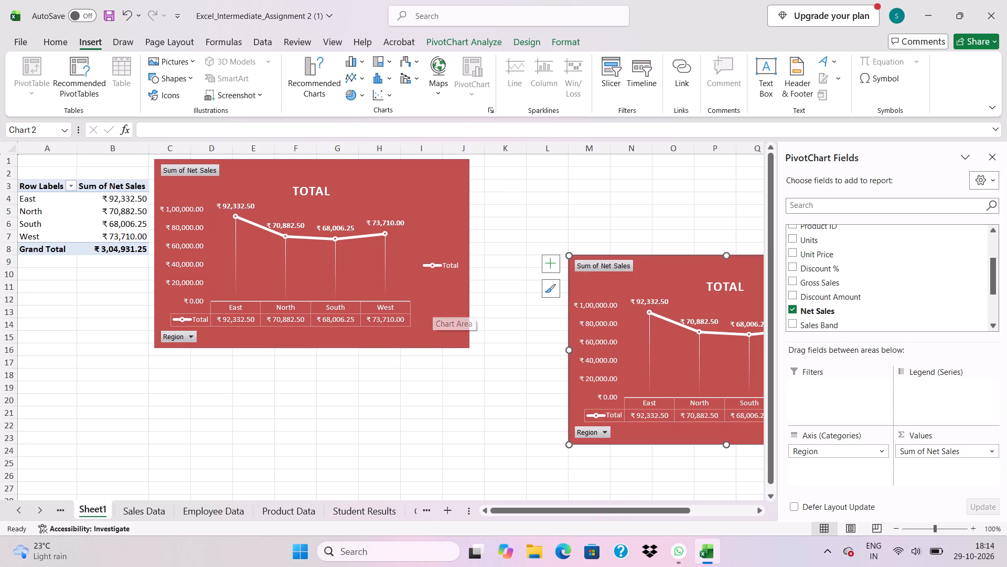
{"action": "left_click_drag", "start_coordinate": [607, 254], "coordinate": [521, 160]}
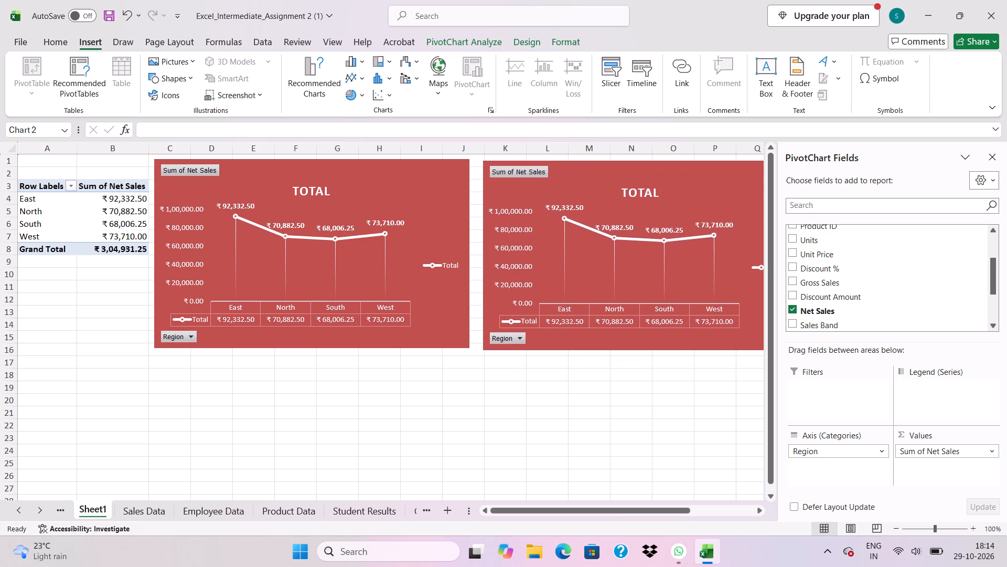
{"action": "left_click_drag", "start_coordinate": [521, 160], "coordinate": [491, 157]}
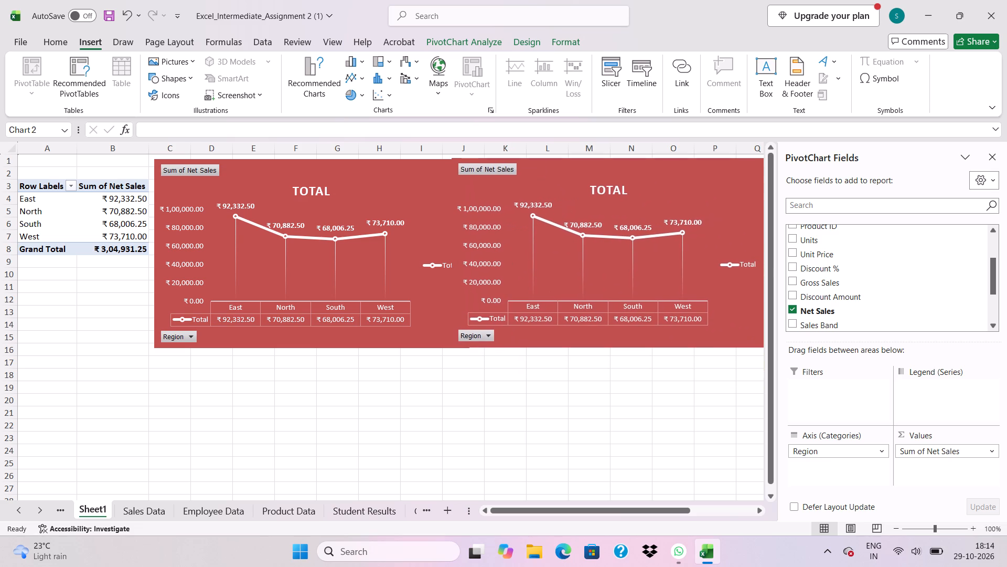
{"action": "left_click_drag", "start_coordinate": [491, 157], "coordinate": [480, 158]}
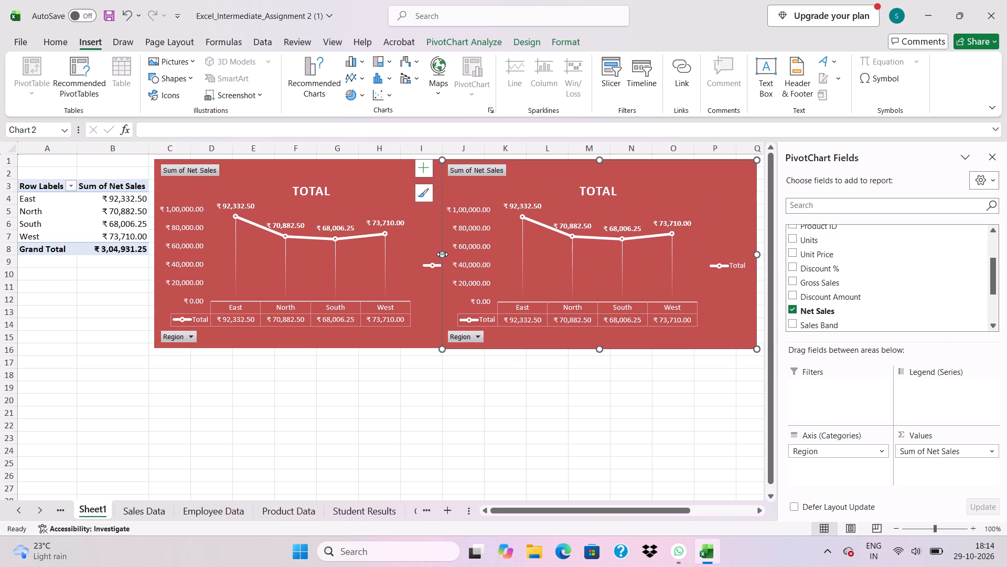
Narrow both line PivotCharts so they sit side by side with a small gap between them within column J.
{"action": "left_click_drag", "start_coordinate": [442, 254], "coordinate": [458, 254]}
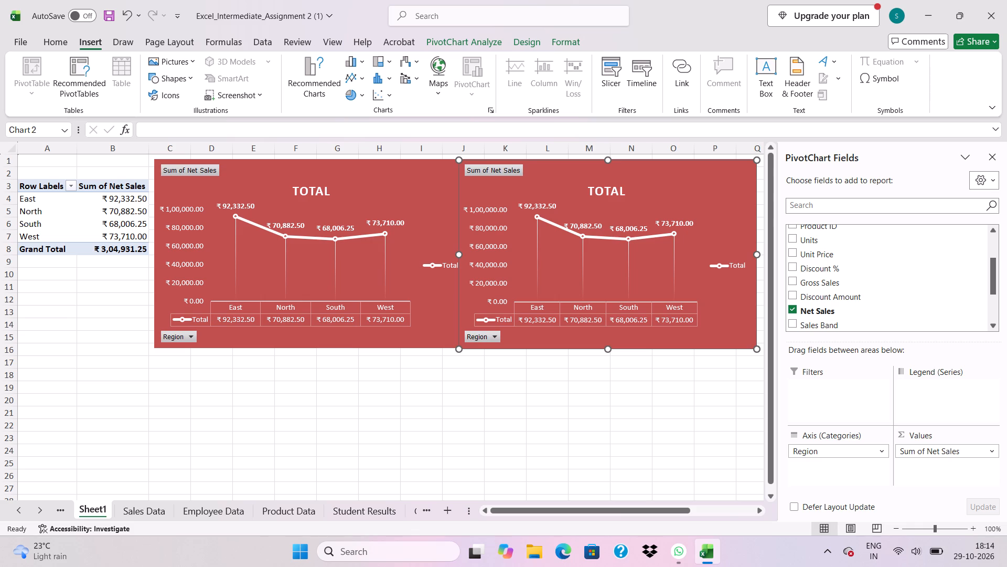
{"action": "left_click", "coordinate": [345, 290]}
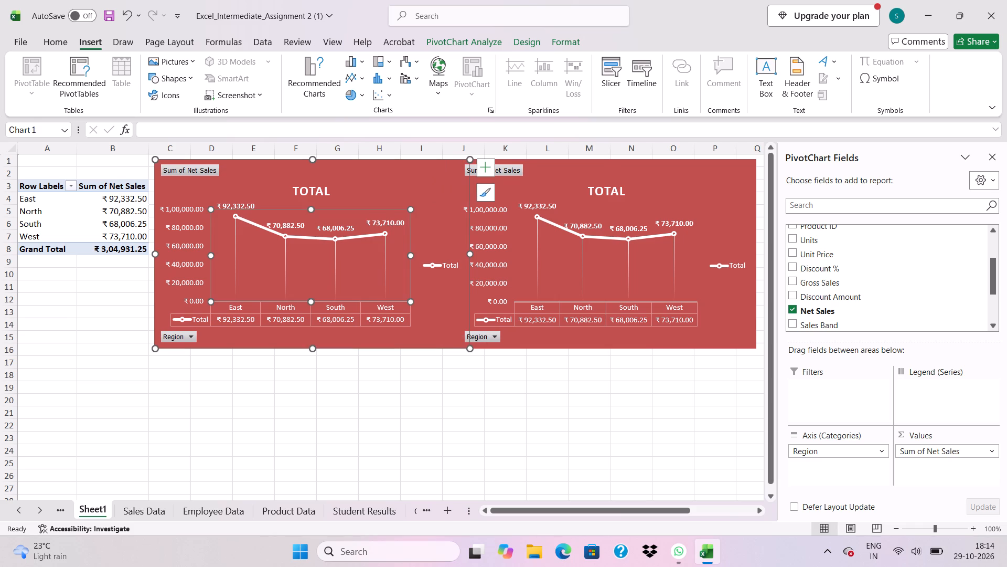
{"action": "left_click_drag", "start_coordinate": [469, 254], "coordinate": [448, 256]}
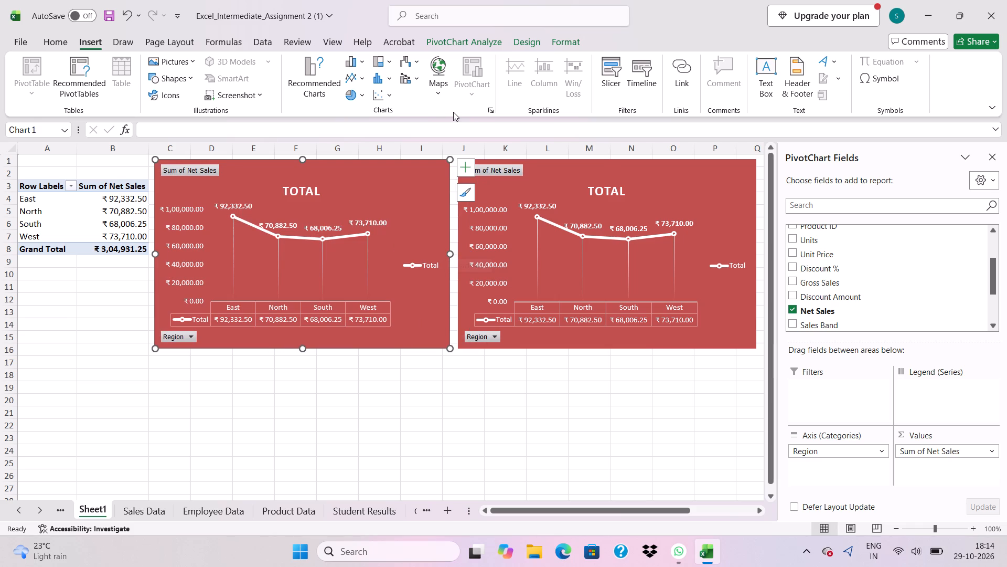
Change the original line PivotChart, next to the PivotTable, to a Clustered Column chart.
{"action": "left_click", "coordinate": [487, 110]}
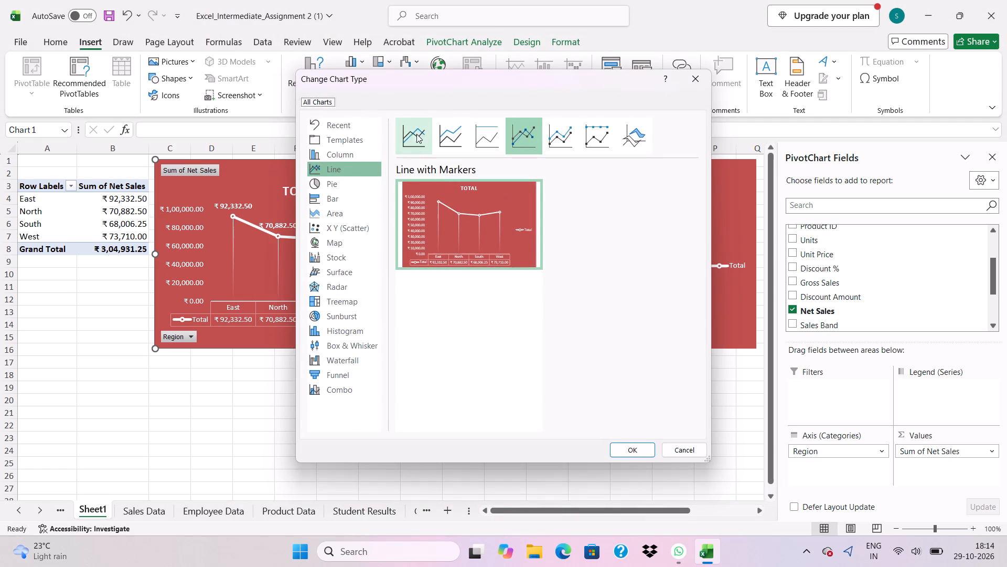
{"action": "left_click", "coordinate": [350, 152]}
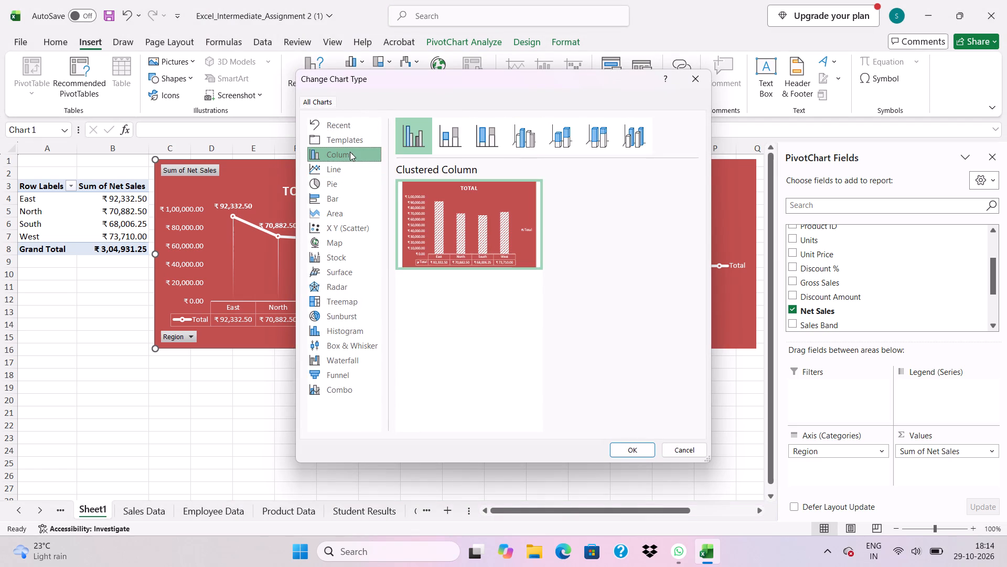
{"action": "left_click", "coordinate": [338, 155]}
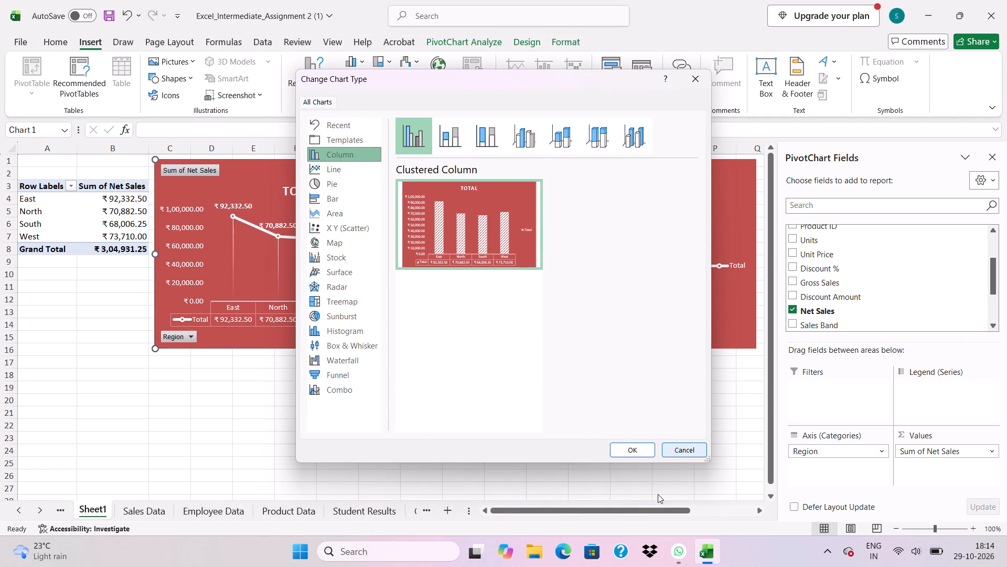
{"action": "left_click", "coordinate": [633, 452]}
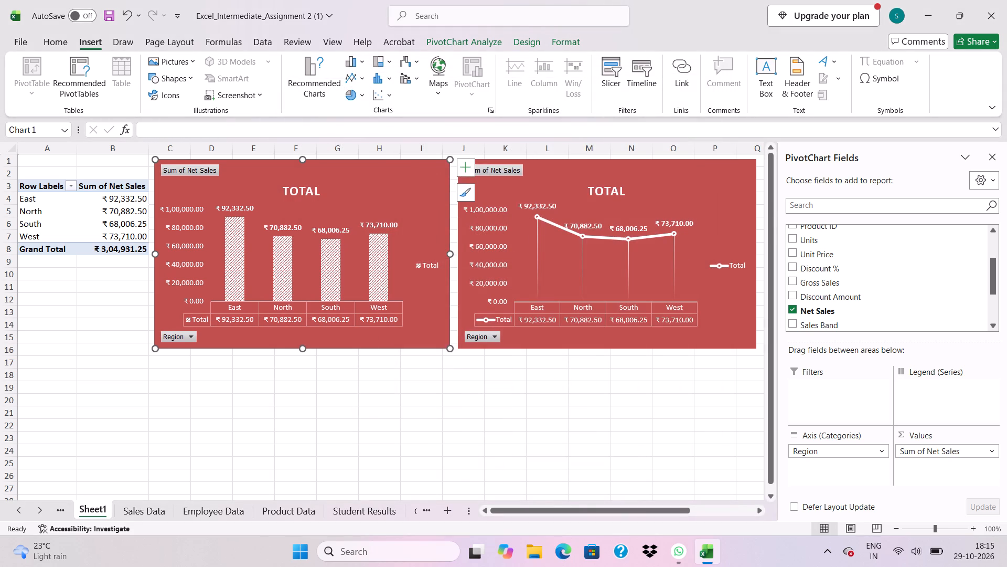
Apply the last chart style, with glossy red columns on a white background, to the column PivotChart.
{"action": "left_click", "coordinate": [469, 193]}
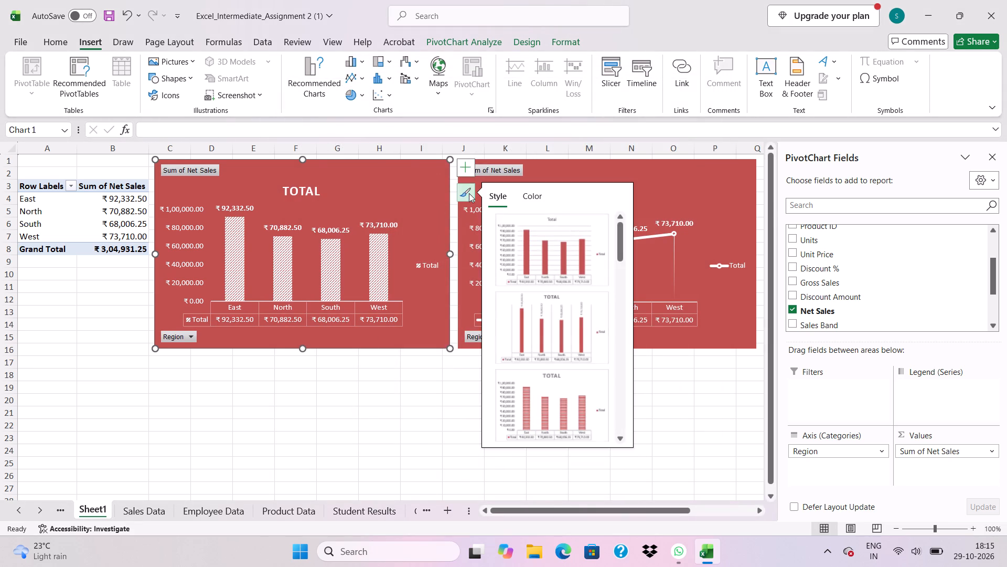
{"action": "scroll", "coordinate": [564, 379], "scroll_direction": "down", "scroll_amount": 1}
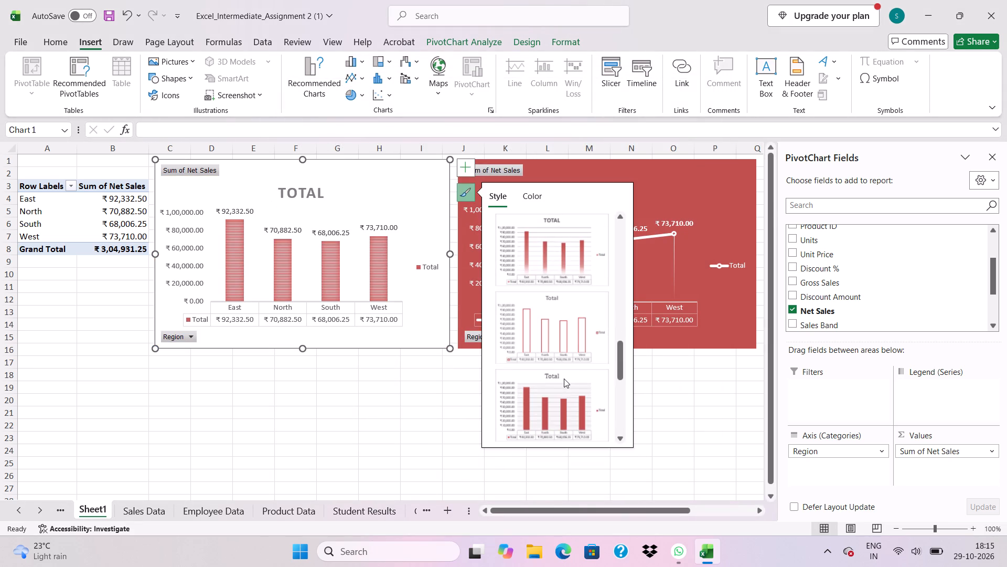
{"action": "scroll", "coordinate": [565, 364], "scroll_direction": "down", "scroll_amount": 1}
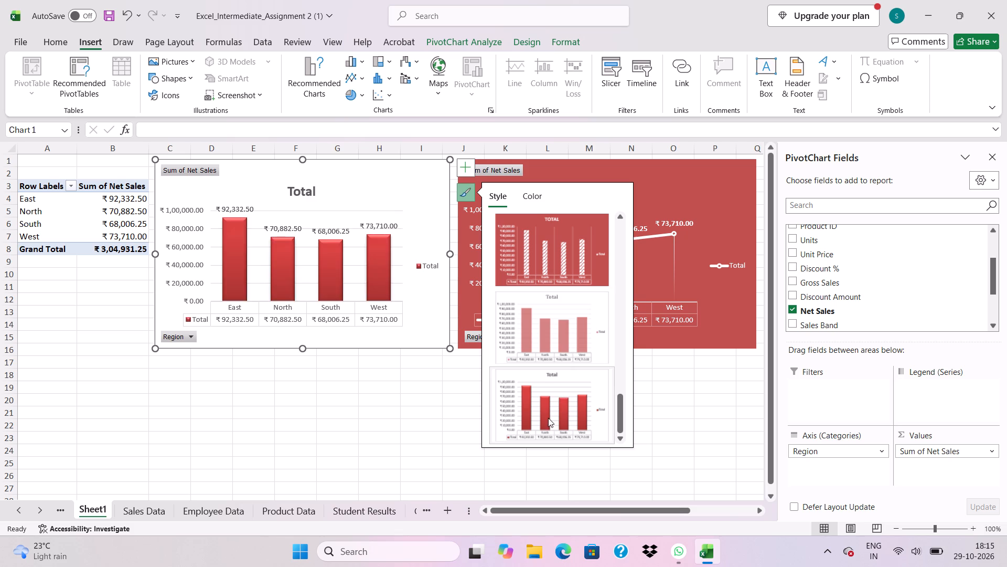
{"action": "left_click", "coordinate": [548, 418]}
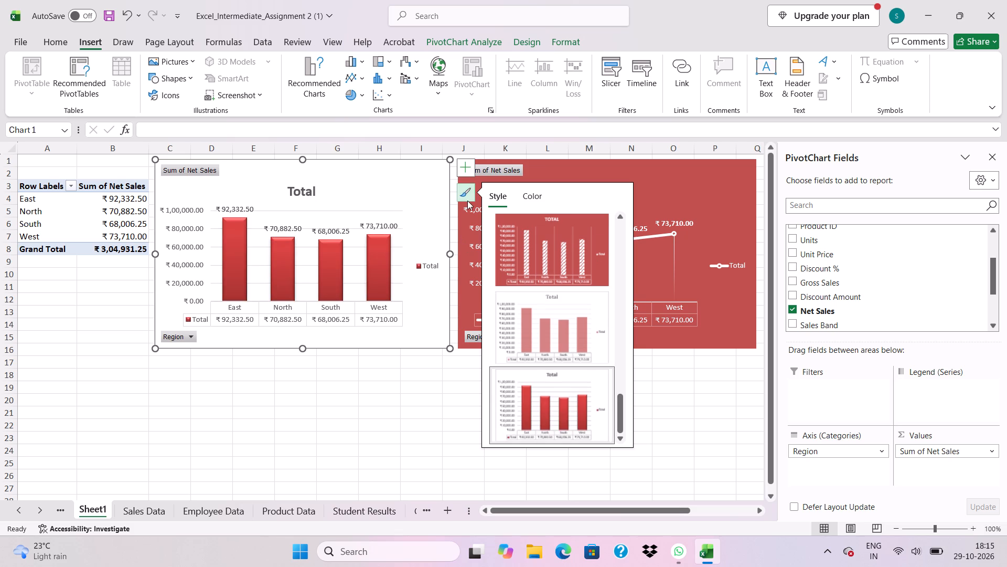
{"action": "left_click", "coordinate": [467, 201]}
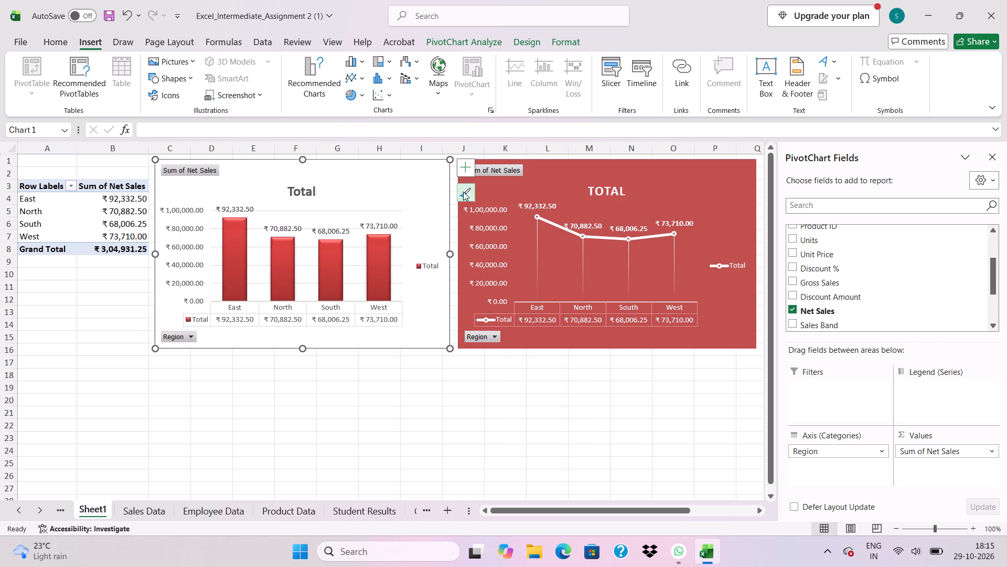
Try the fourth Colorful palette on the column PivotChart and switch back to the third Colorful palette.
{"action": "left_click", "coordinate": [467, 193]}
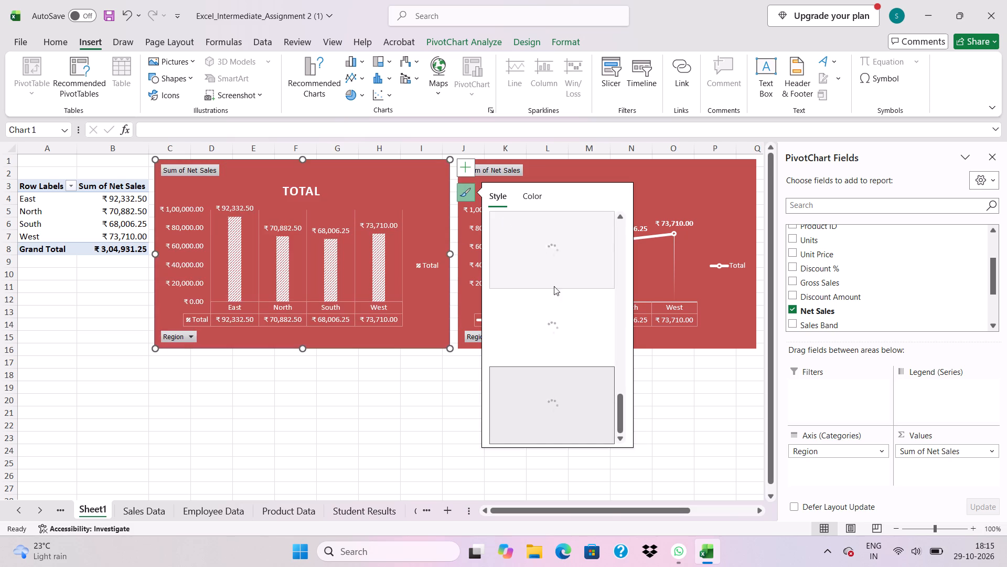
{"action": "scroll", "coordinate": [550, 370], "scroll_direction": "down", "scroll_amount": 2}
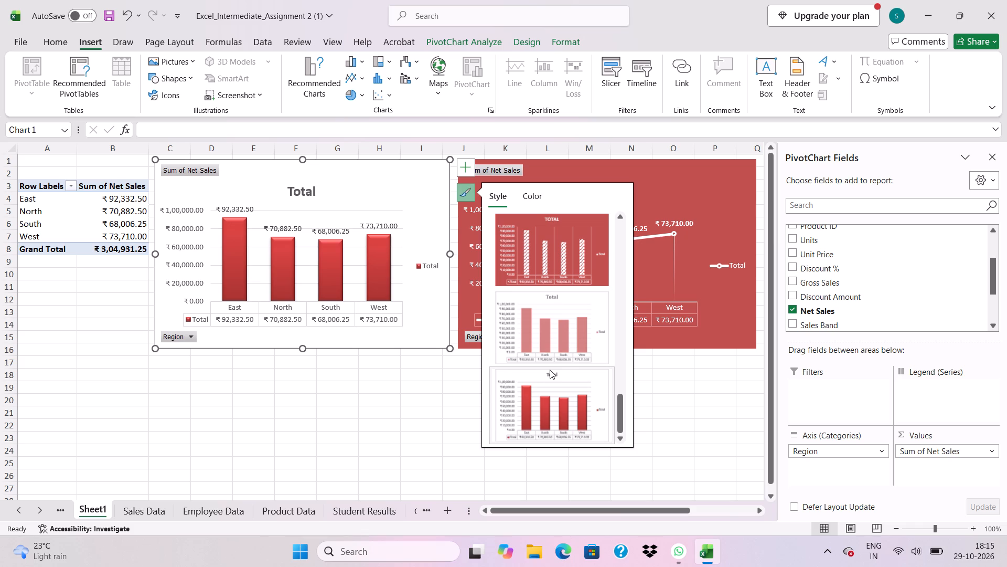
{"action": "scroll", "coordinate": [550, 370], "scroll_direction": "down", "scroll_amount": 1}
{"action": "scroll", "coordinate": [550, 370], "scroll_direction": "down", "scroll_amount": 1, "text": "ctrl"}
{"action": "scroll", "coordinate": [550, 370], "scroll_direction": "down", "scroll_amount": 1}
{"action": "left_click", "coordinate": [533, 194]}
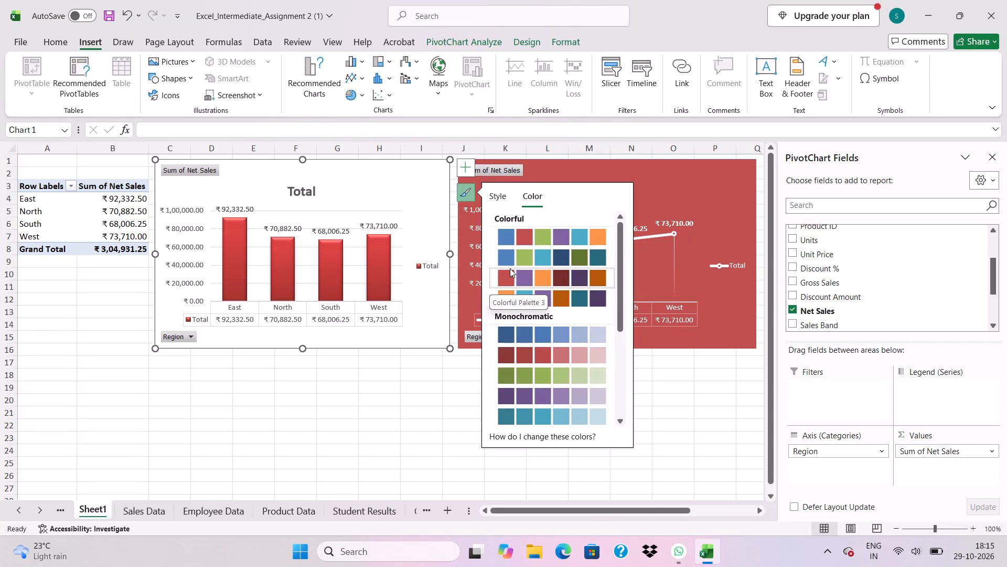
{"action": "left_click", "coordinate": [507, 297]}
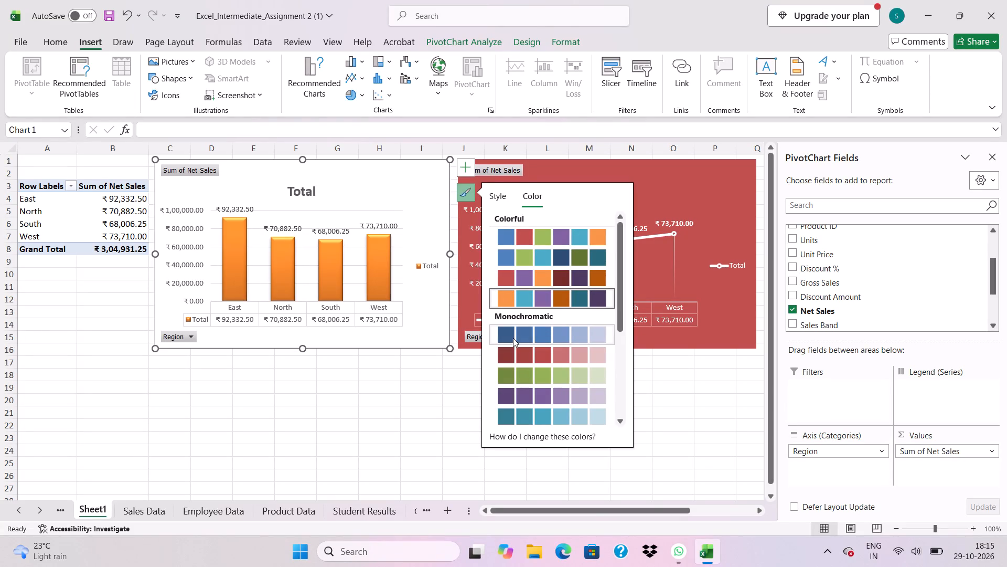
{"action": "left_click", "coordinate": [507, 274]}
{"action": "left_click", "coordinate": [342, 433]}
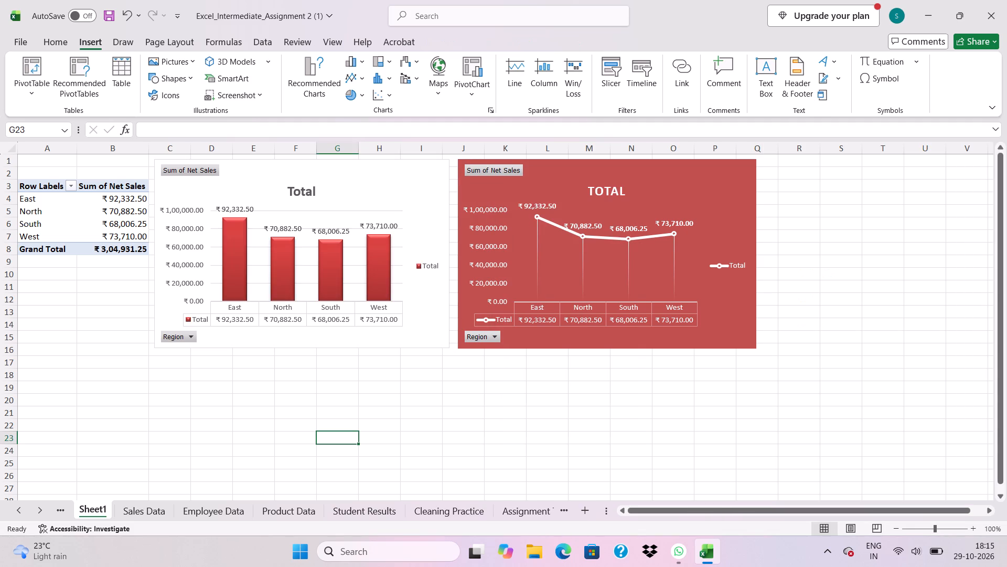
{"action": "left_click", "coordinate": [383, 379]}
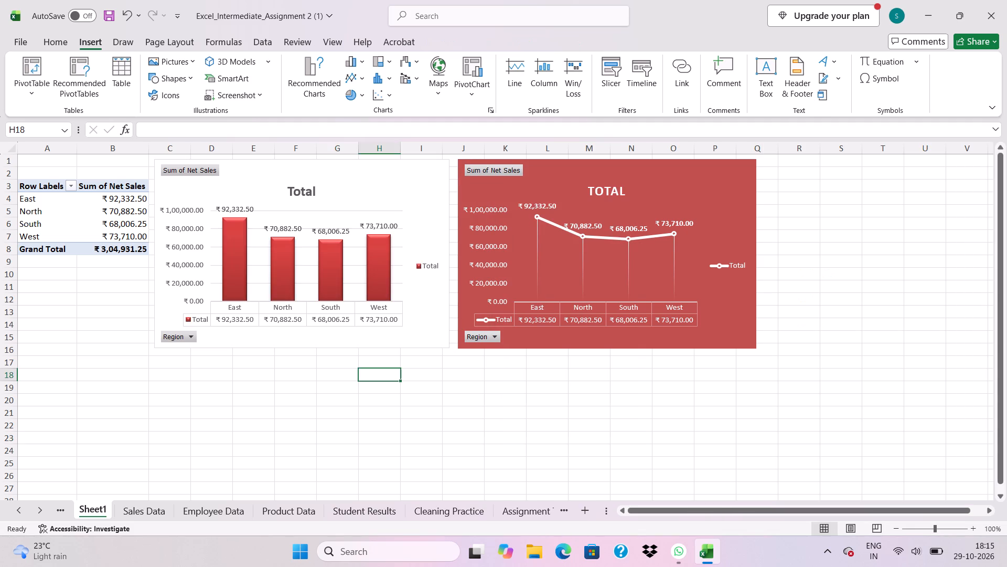
Copy the red column PivotChart and paste the duplicate at cell D19.
{"action": "left_click", "coordinate": [339, 283]}
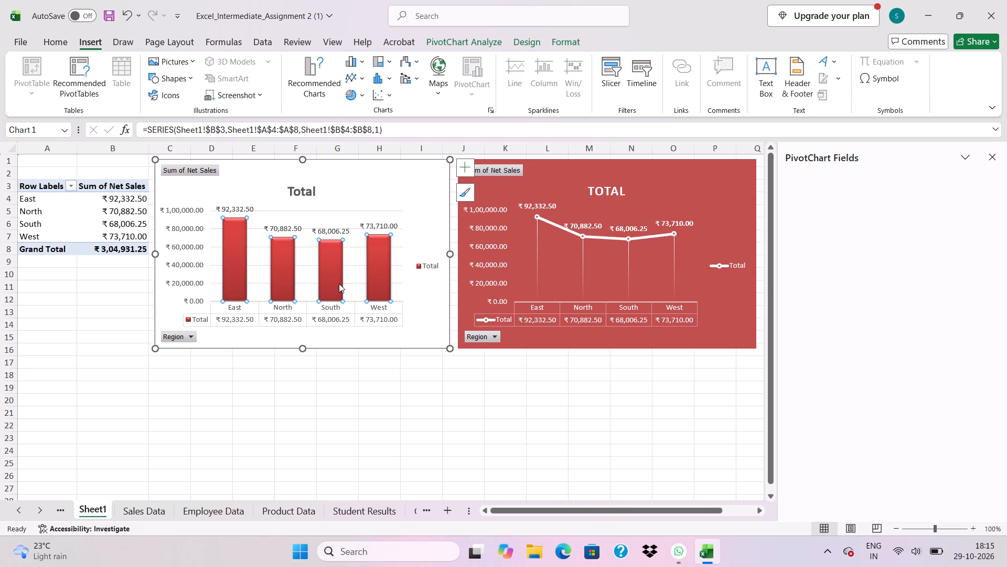
{"action": "key", "text": "ctrl+c"}
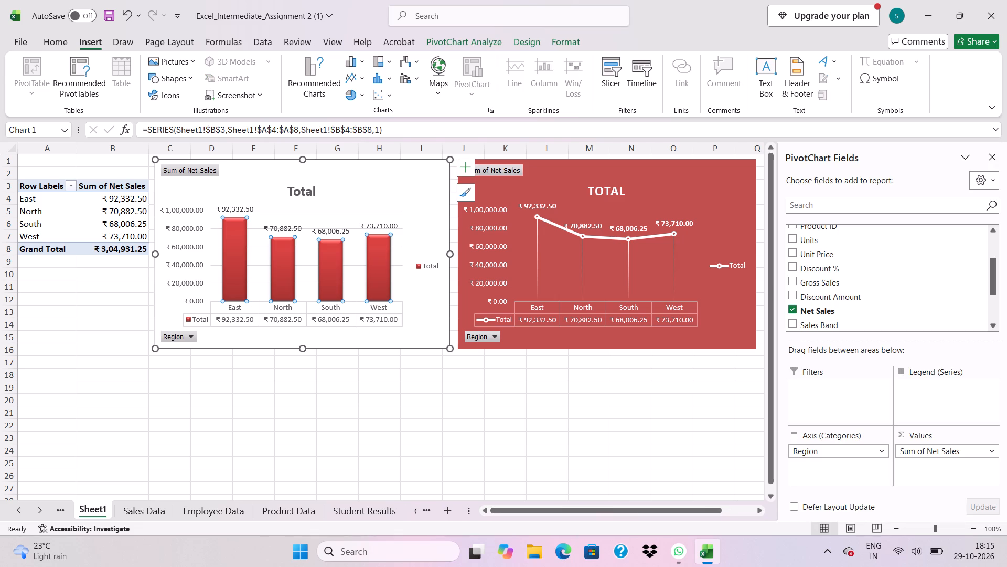
{"action": "left_click", "coordinate": [212, 383]}
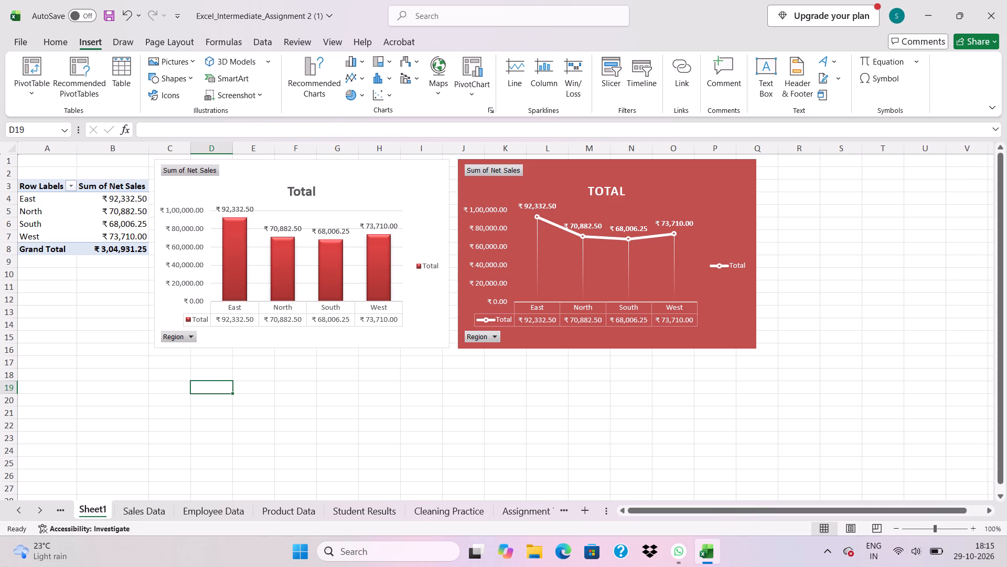
{"action": "key", "text": "ctrl+v"}
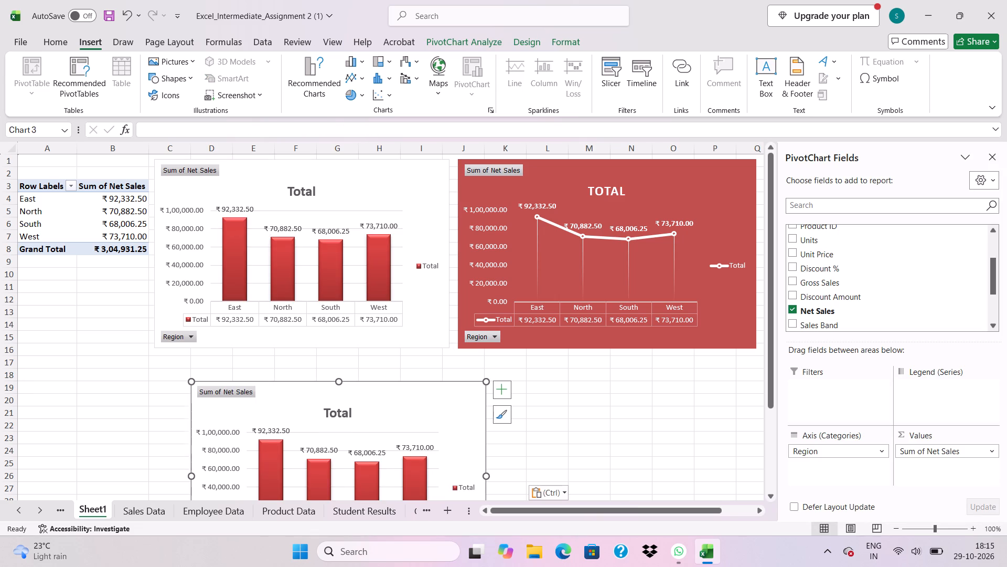
Move the pasted column PivotChart beneath the original and shrink it to span about rows 14 to 26, with its left edge in column C.
{"action": "left_click_drag", "start_coordinate": [266, 381], "coordinate": [222, 349]}
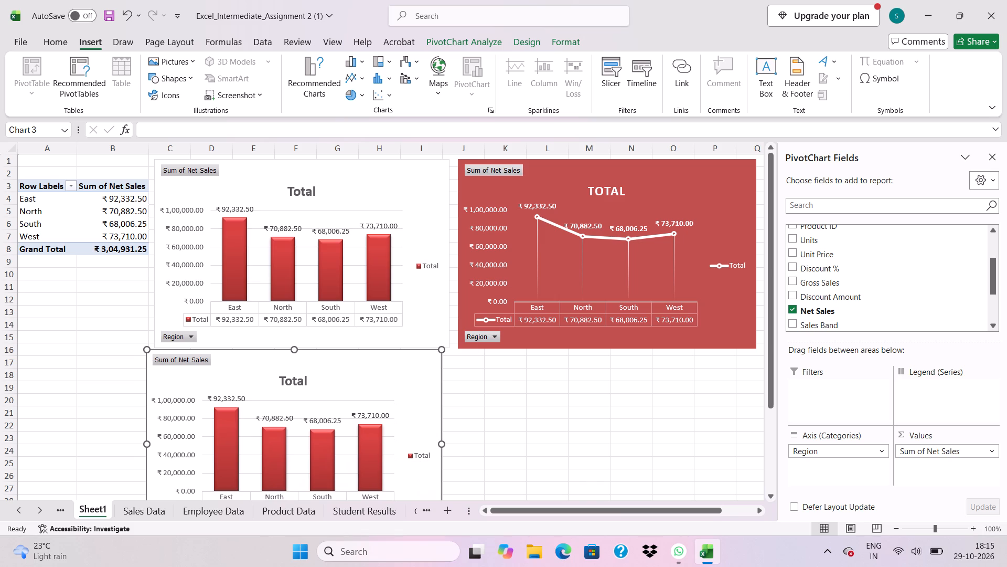
{"action": "left_click_drag", "start_coordinate": [274, 348], "coordinate": [280, 314]}
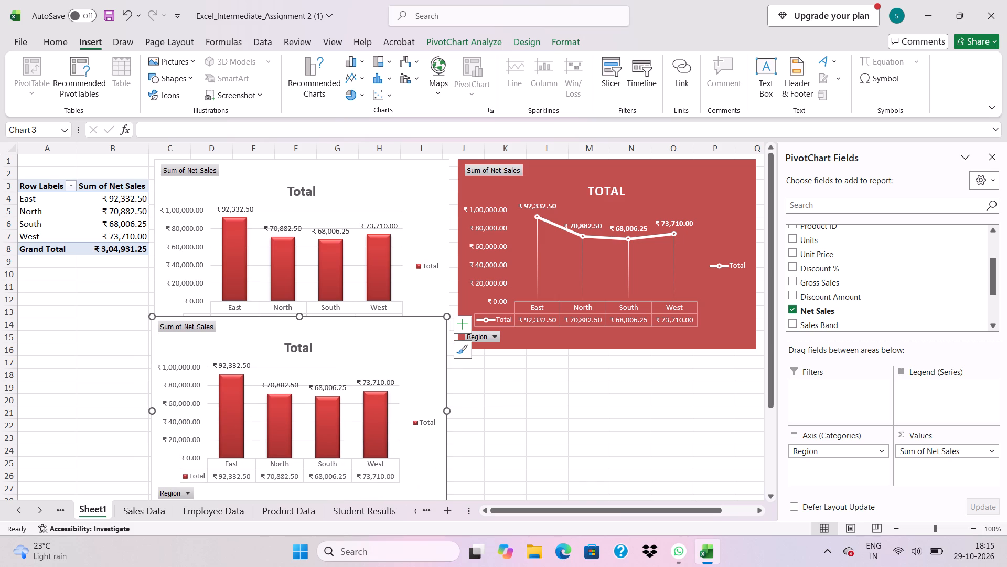
{"action": "left_click_drag", "start_coordinate": [276, 312], "coordinate": [273, 303]}
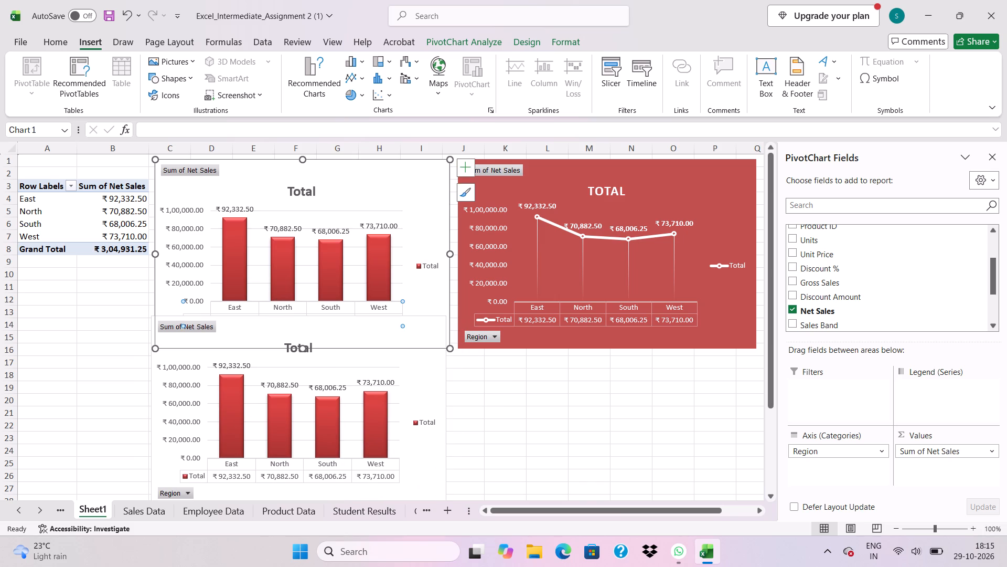
{"action": "left_click", "coordinate": [268, 359]}
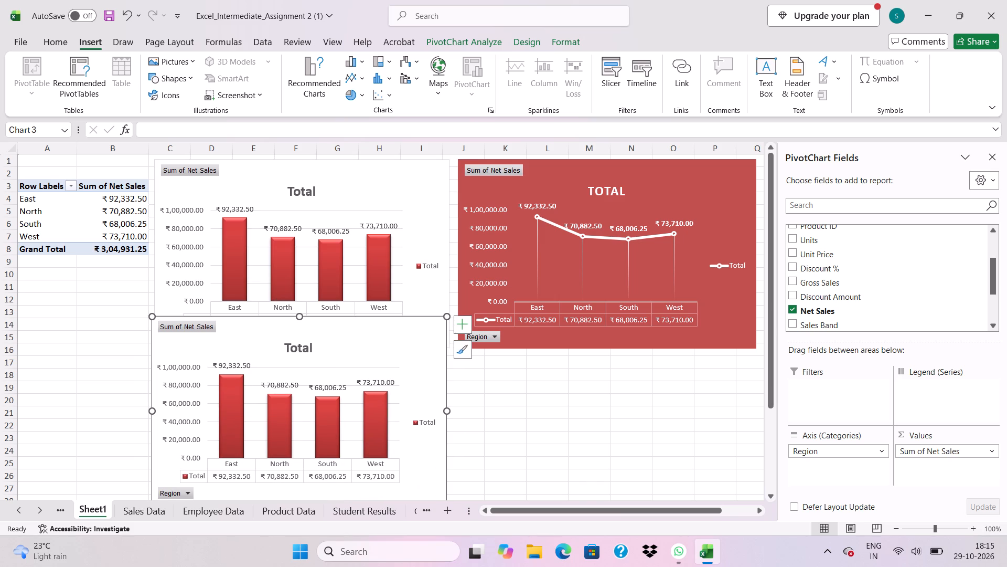
{"action": "left_click_drag", "start_coordinate": [275, 316], "coordinate": [276, 276]}
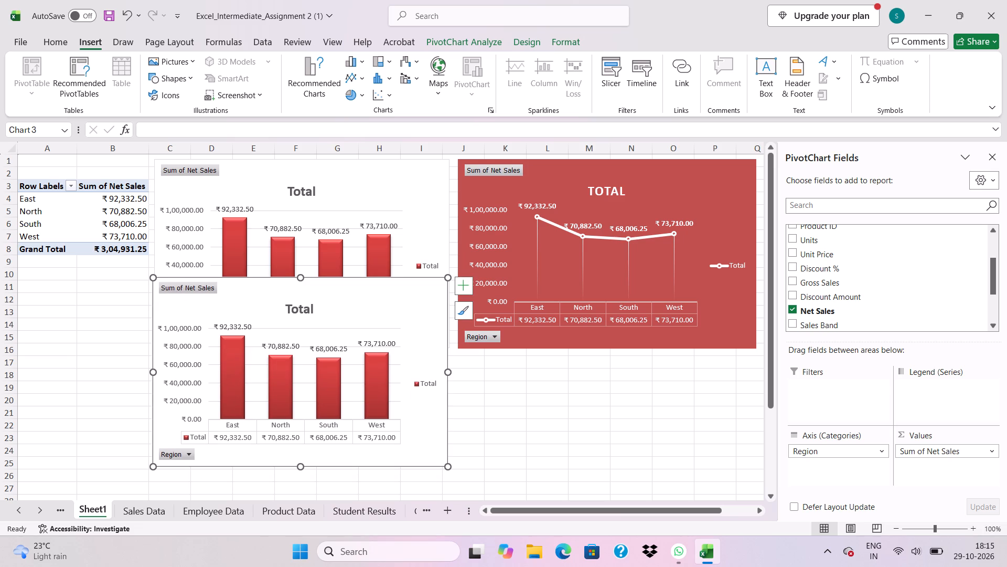
{"action": "left_click_drag", "start_coordinate": [300, 466], "coordinate": [301, 449]}
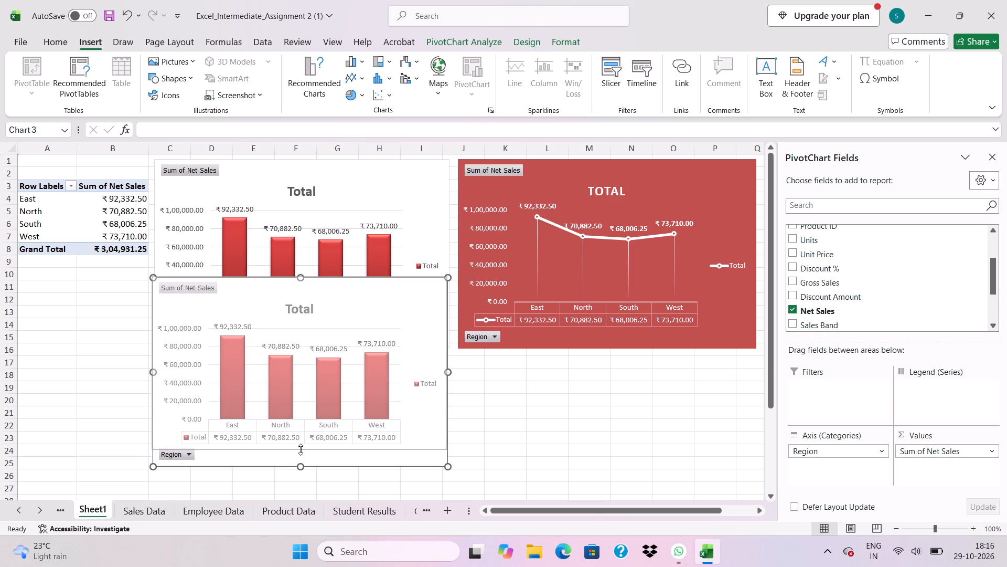
{"action": "left_click_drag", "start_coordinate": [280, 450], "coordinate": [272, 480]}
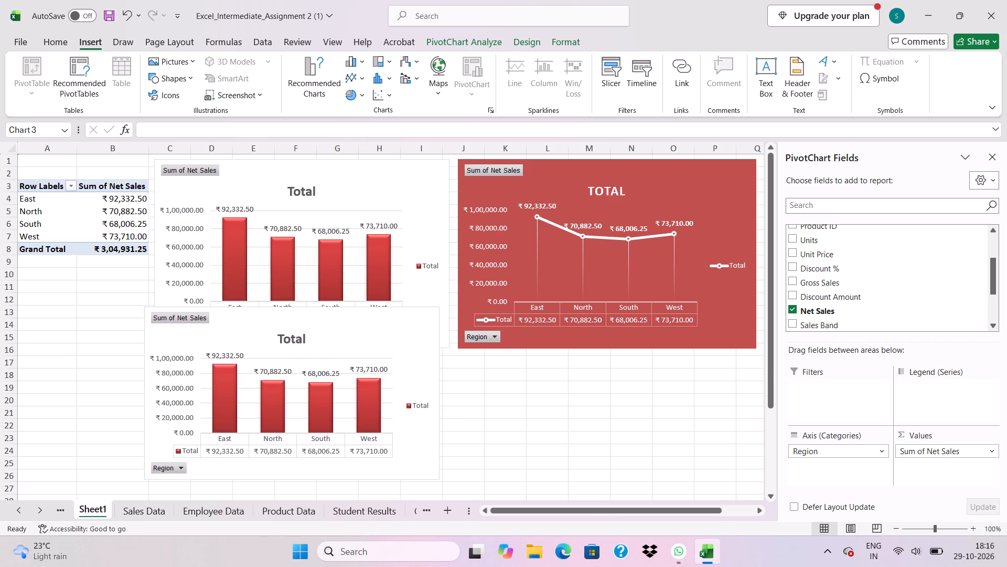
{"action": "left_click_drag", "start_coordinate": [272, 480], "coordinate": [272, 485]}
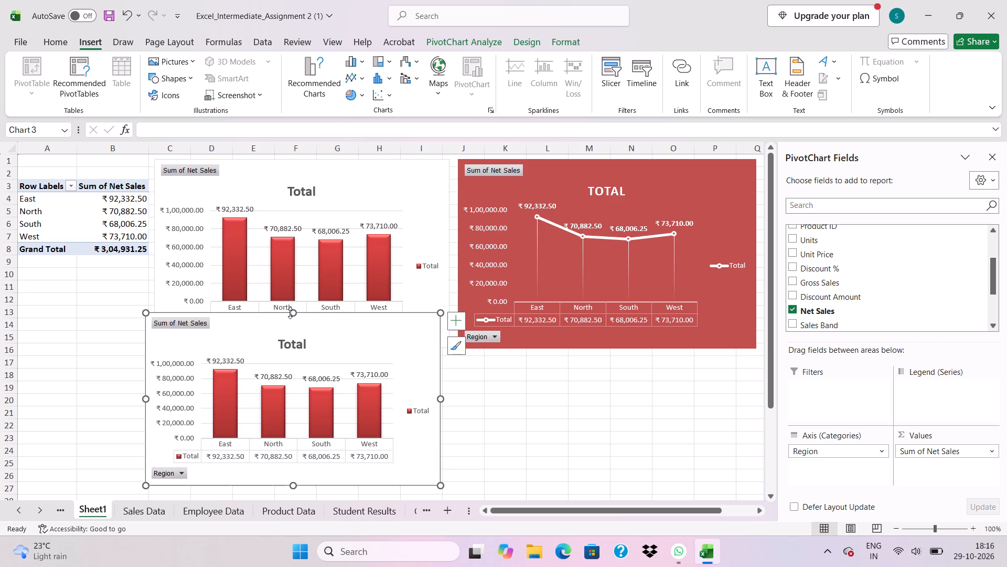
{"action": "left_click_drag", "start_coordinate": [295, 311], "coordinate": [291, 321]}
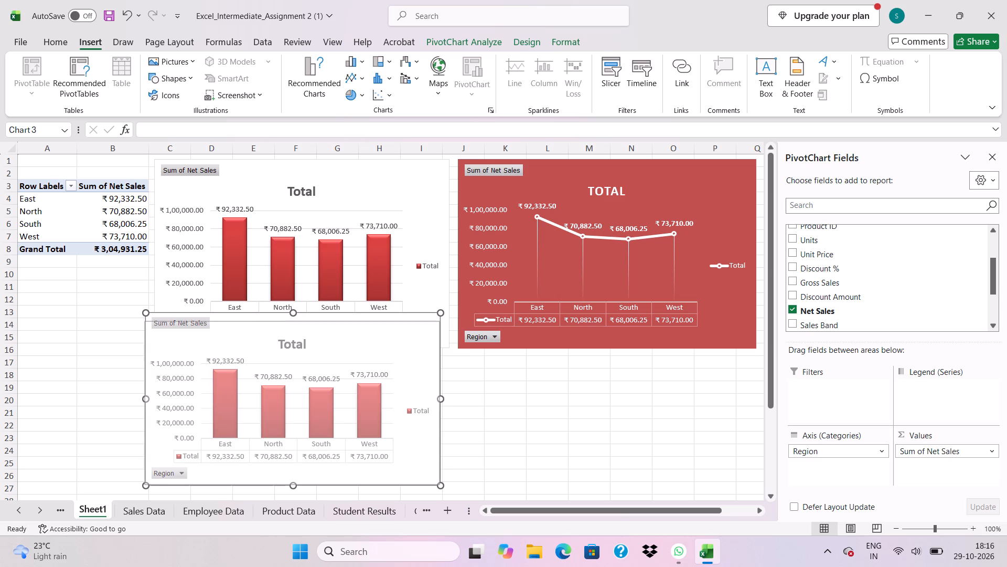
{"action": "left_click_drag", "start_coordinate": [291, 321], "coordinate": [293, 327]}
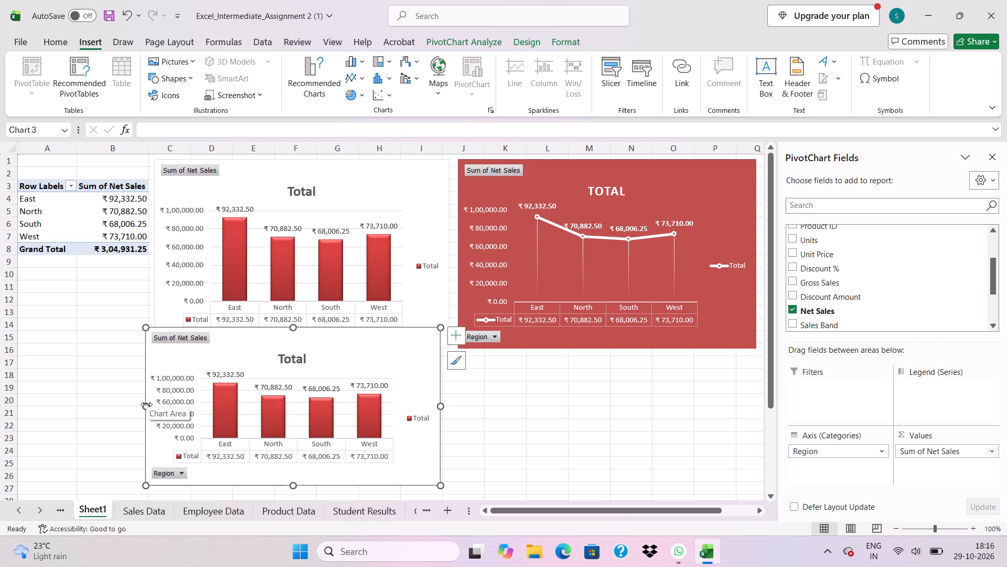
{"action": "left_click_drag", "start_coordinate": [146, 404], "coordinate": [161, 411]}
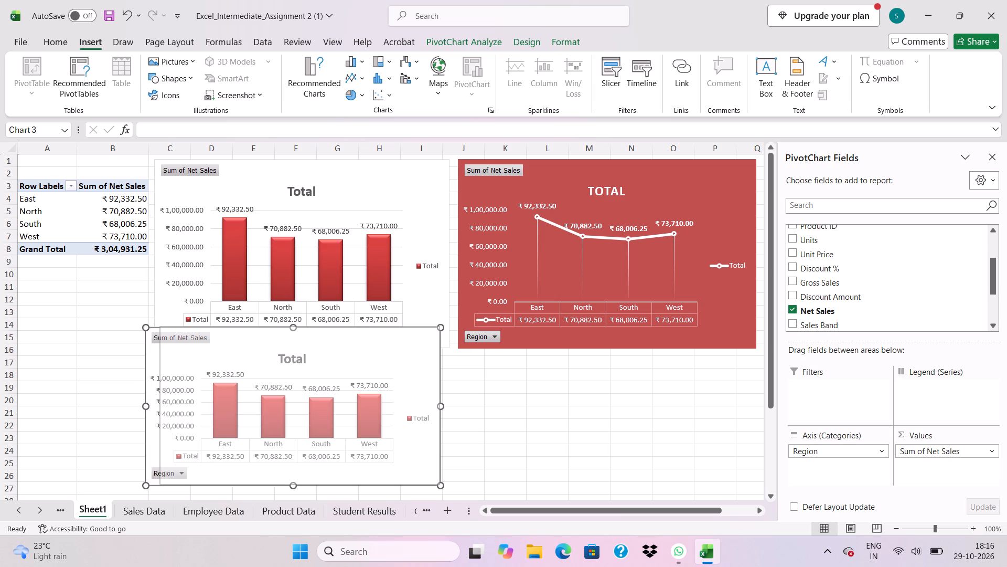
Change the original column PivotChart, next to the PivotTable, to a Pie chart and lower its top edge slightly.
{"action": "left_click", "coordinate": [303, 231]}
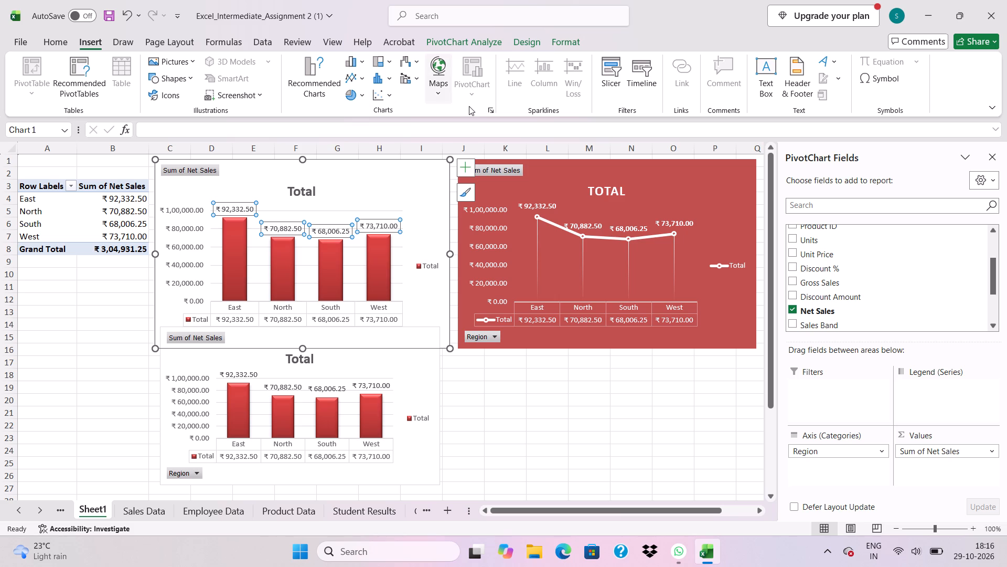
{"action": "left_click", "coordinate": [487, 110]}
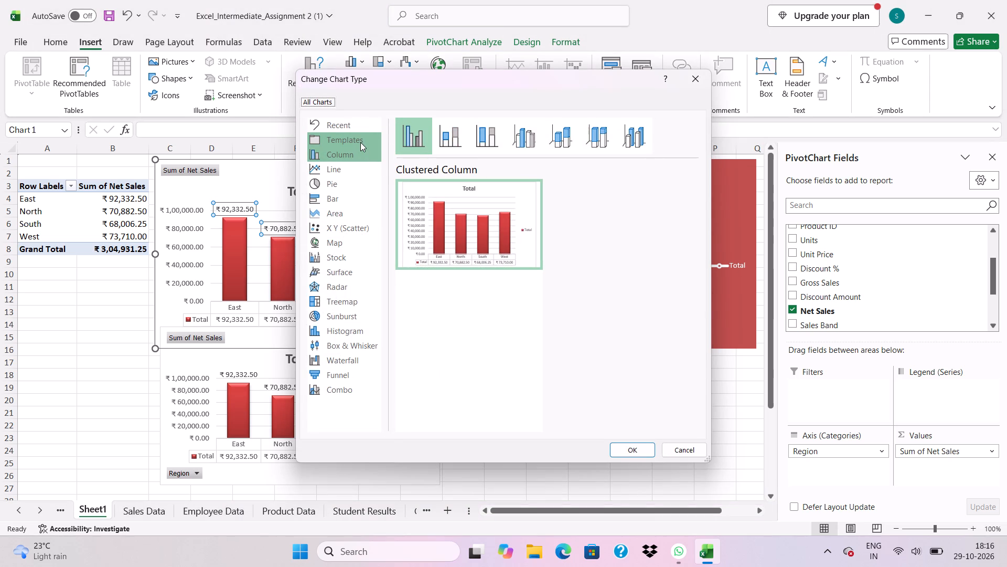
{"action": "left_click", "coordinate": [339, 184]}
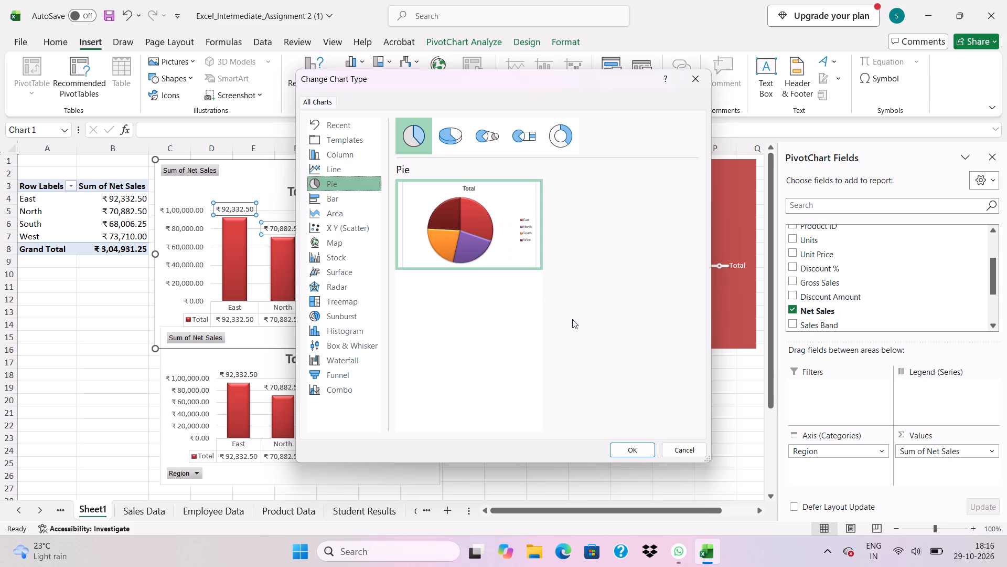
{"action": "left_click", "coordinate": [636, 450]}
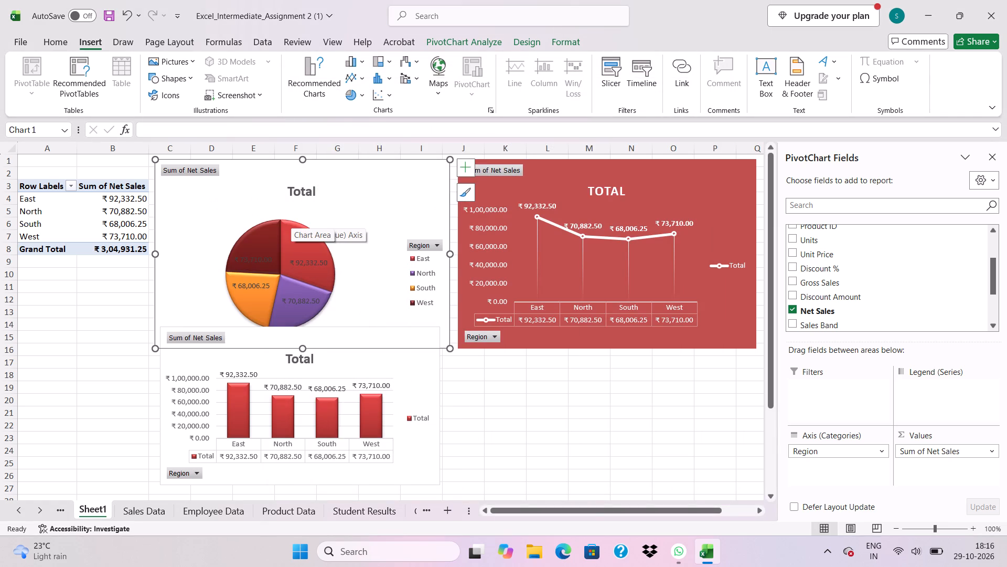
{"action": "left_click_drag", "start_coordinate": [302, 159], "coordinate": [300, 165]}
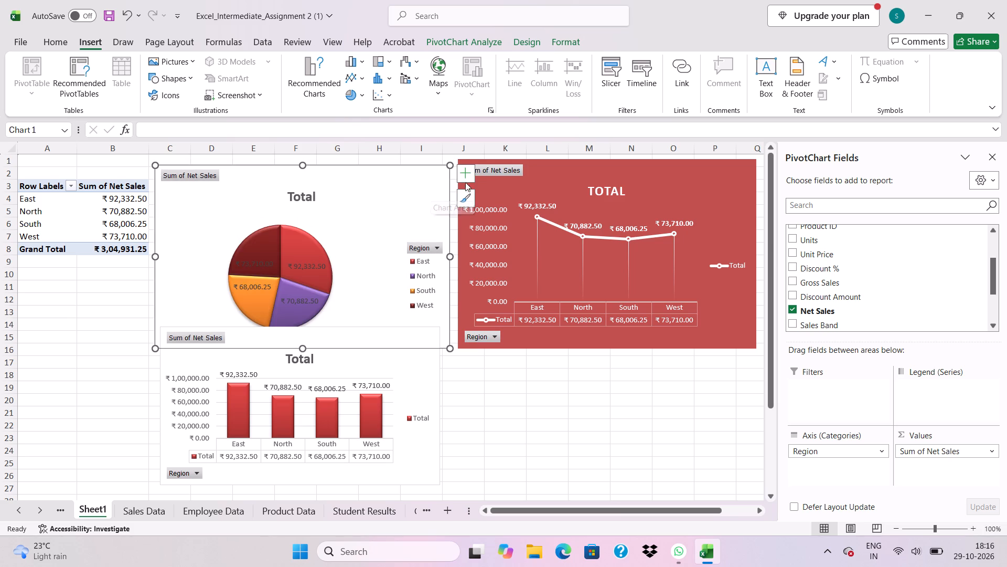
Apply the white-background chart style with an uppercase title and value-and-percentage labels inside the slices to the pie PivotChart.
{"action": "left_click", "coordinate": [468, 173]}
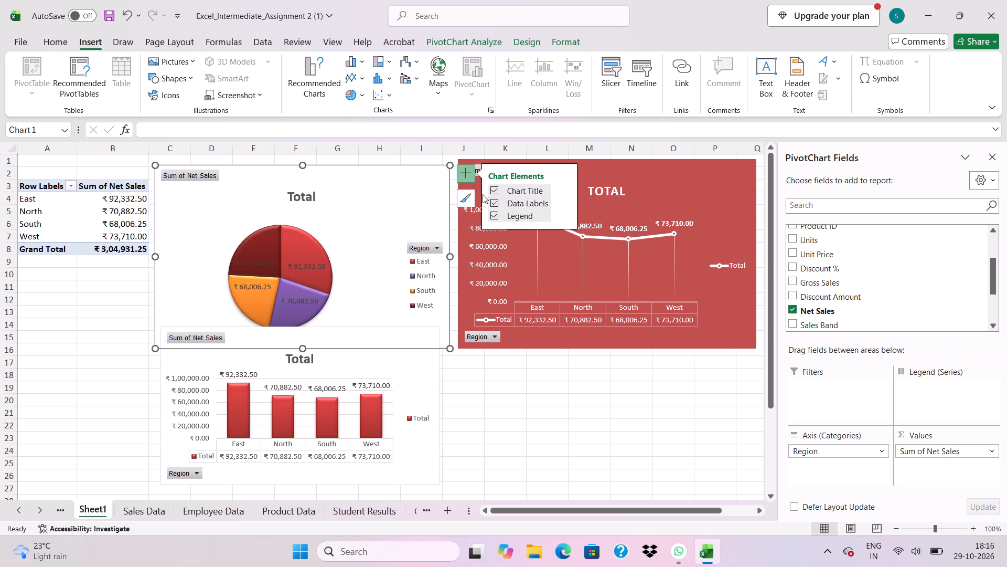
{"action": "left_click", "coordinate": [468, 196]}
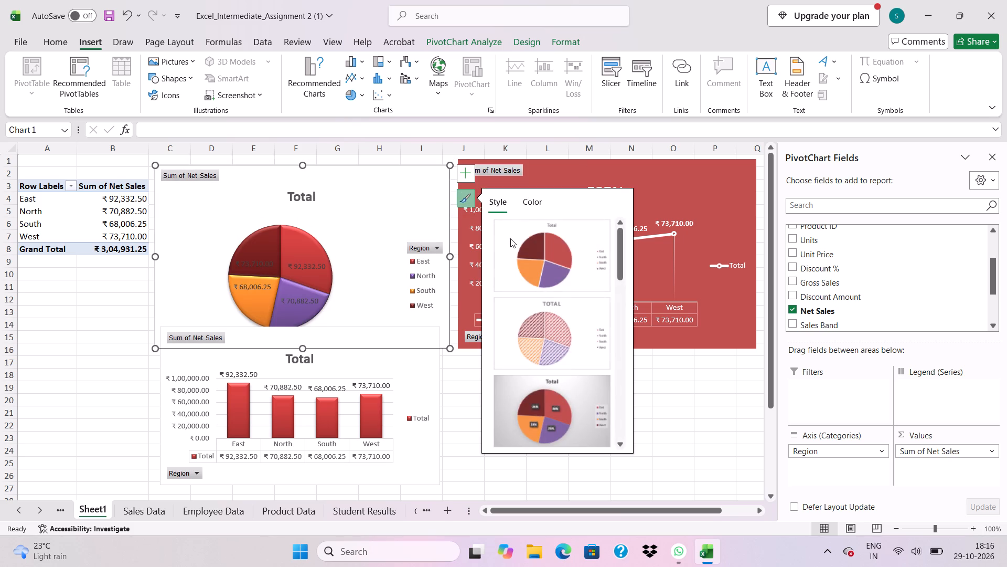
{"action": "scroll", "coordinate": [552, 406], "scroll_direction": "down", "scroll_amount": 1}
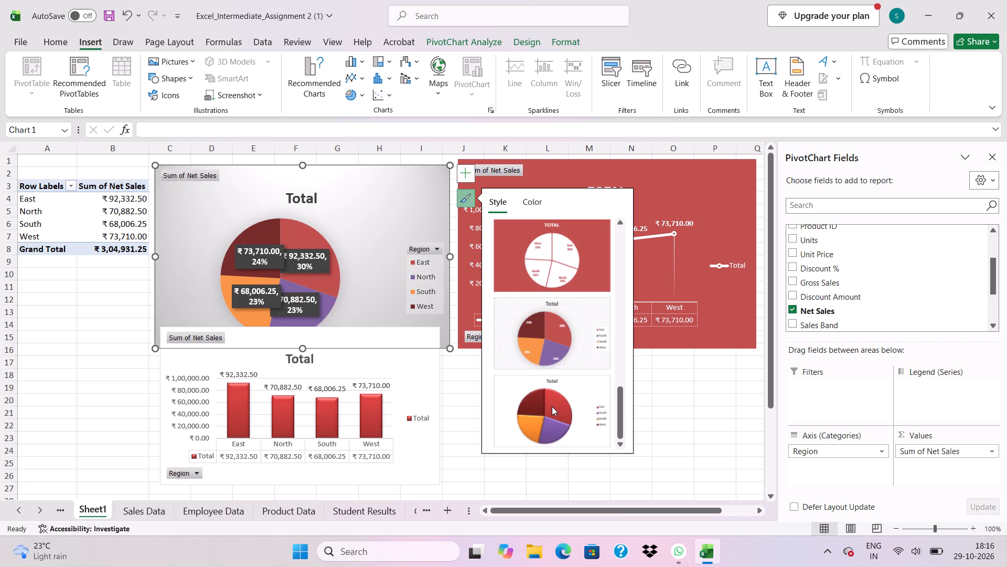
{"action": "scroll", "coordinate": [552, 406], "scroll_direction": "down", "scroll_amount": 1}
{"action": "scroll", "coordinate": [552, 406], "scroll_direction": "up", "scroll_amount": 1}
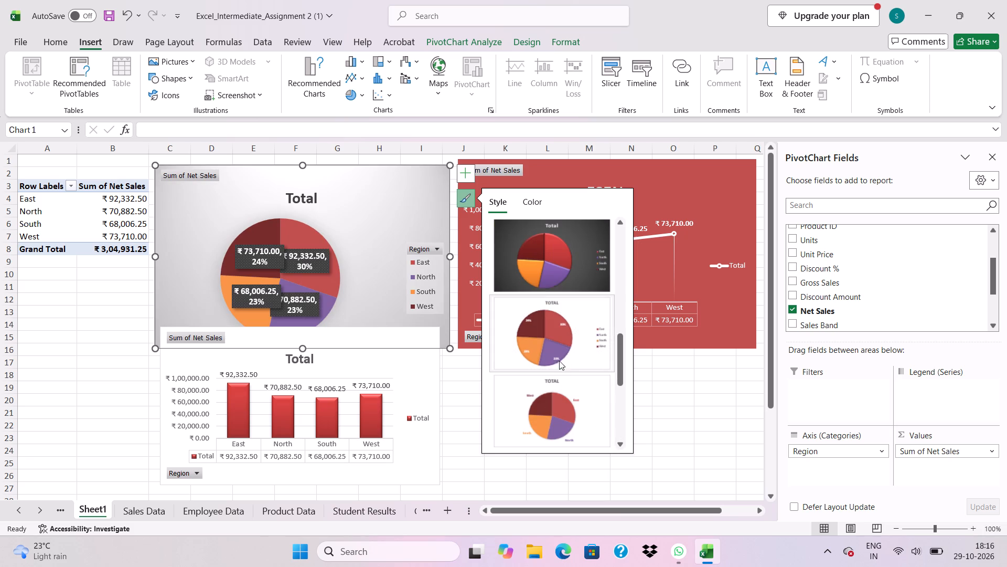
{"action": "left_click", "coordinate": [550, 355]}
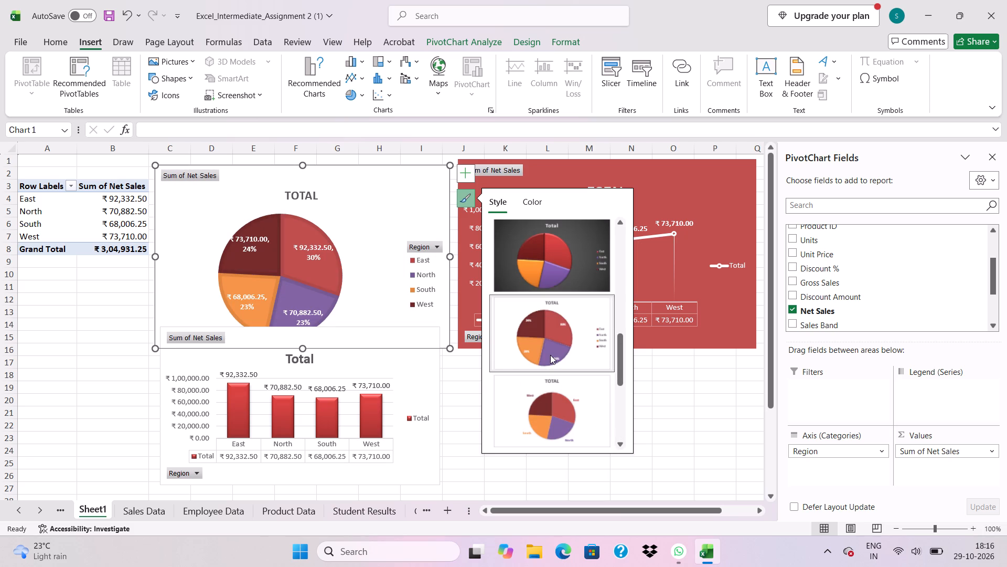
Shorten the pie PivotChart from its bottom edge to about row 13, leaving a small gap above the column PivotChart.
{"action": "left_click_drag", "start_coordinate": [301, 345], "coordinate": [300, 380]}
{"action": "left_click_drag", "start_coordinate": [300, 380], "coordinate": [307, 354]}
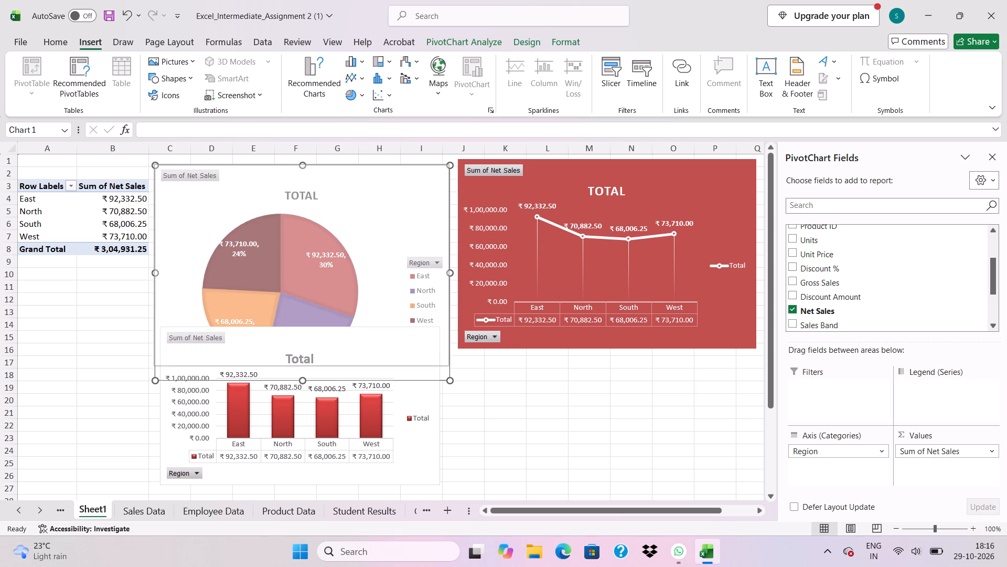
{"action": "left_click_drag", "start_coordinate": [307, 354], "coordinate": [310, 327]}
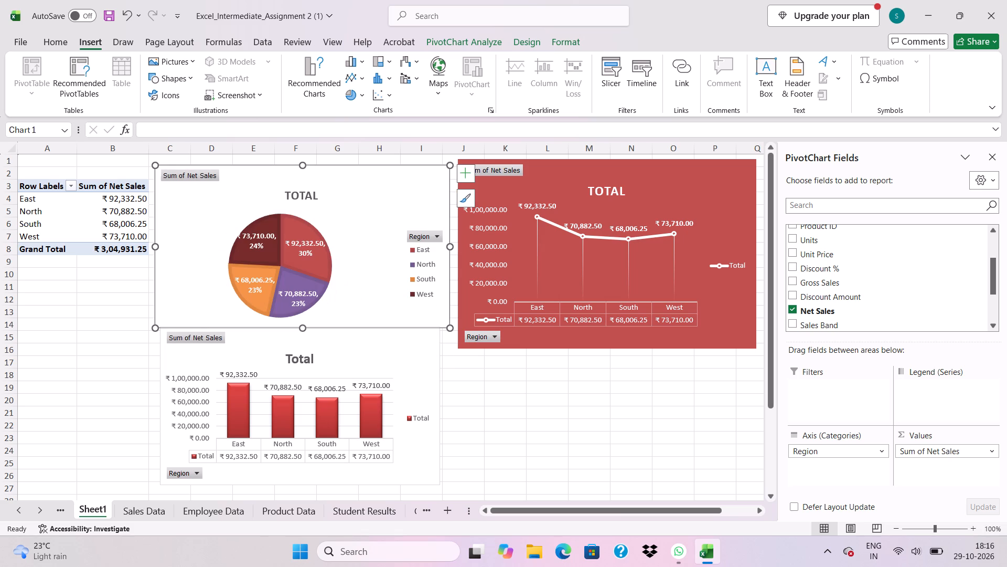
{"action": "left_click_drag", "start_coordinate": [301, 326], "coordinate": [304, 306]}
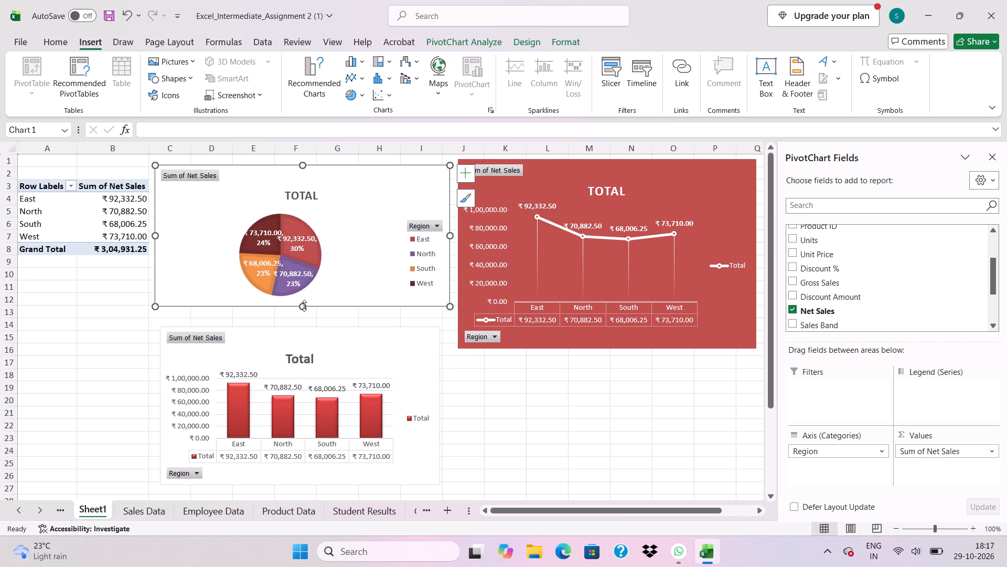
{"action": "left_click_drag", "start_coordinate": [304, 306], "coordinate": [303, 317]}
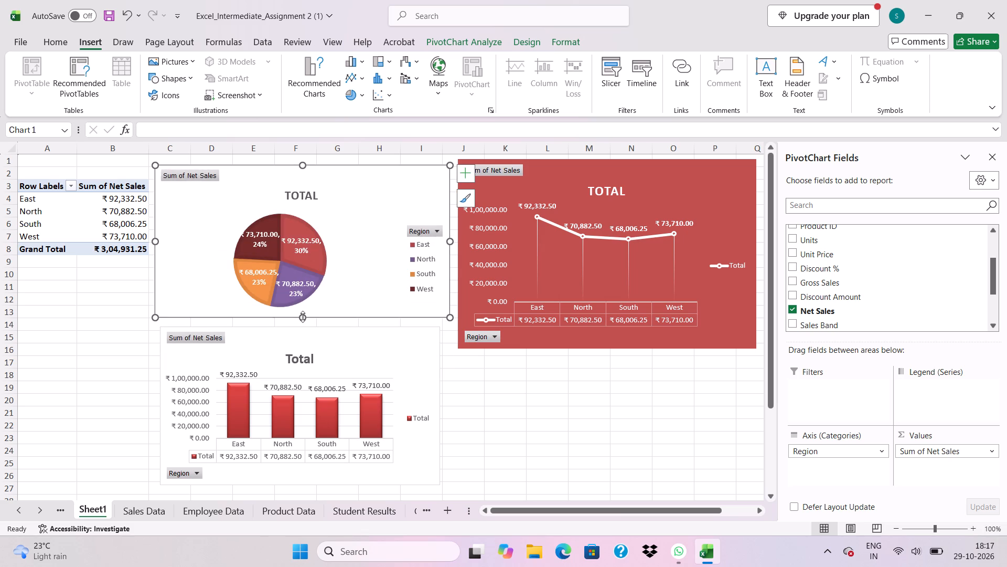
Duplicate the pie PivotChart and place the copy directly below the red line PivotChart, starting at about row 16.
{"action": "left_click", "coordinate": [378, 275]}
{"action": "key", "text": "ctrl+c"}
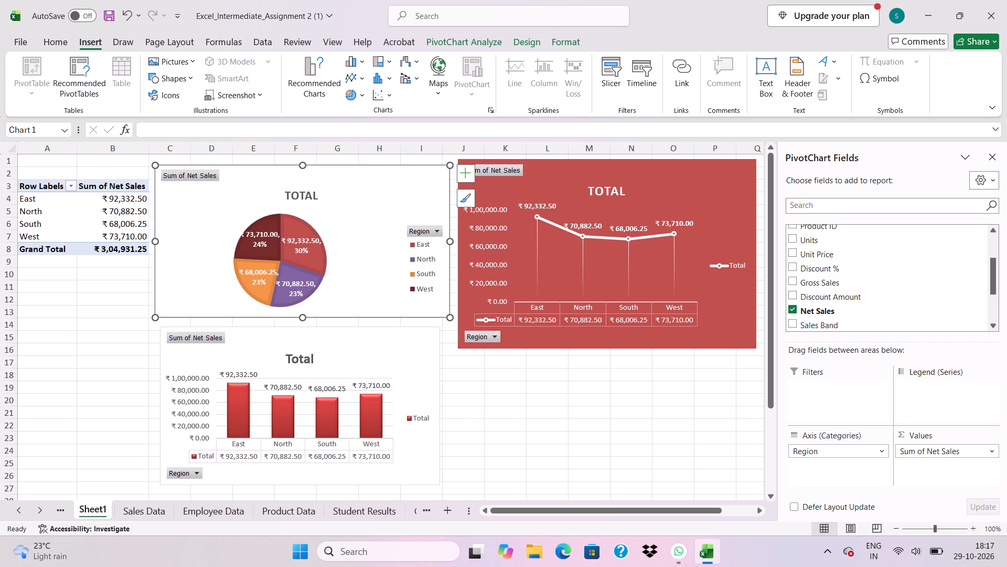
{"action": "left_click", "coordinate": [382, 286]}
{"action": "key", "text": "ctrl+c"}
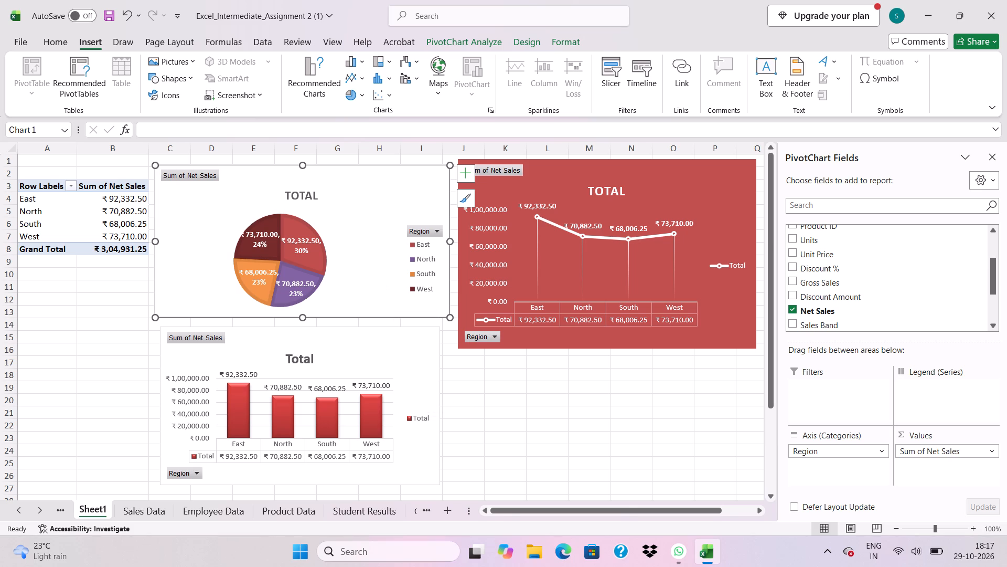
{"action": "left_click", "coordinate": [538, 386]}
{"action": "key", "text": "ctrl+v"}
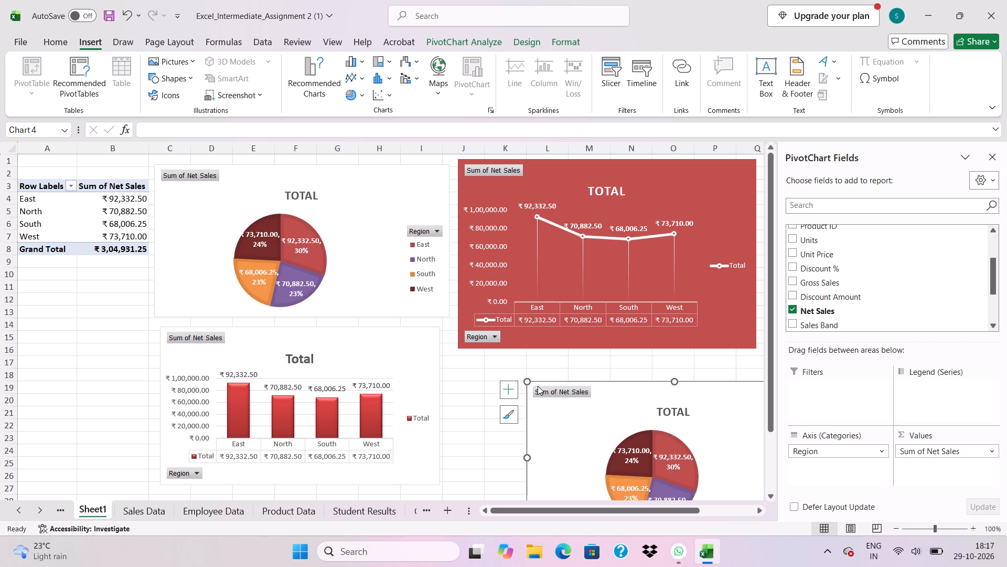
{"action": "left_click_drag", "start_coordinate": [527, 403], "coordinate": [449, 375]}
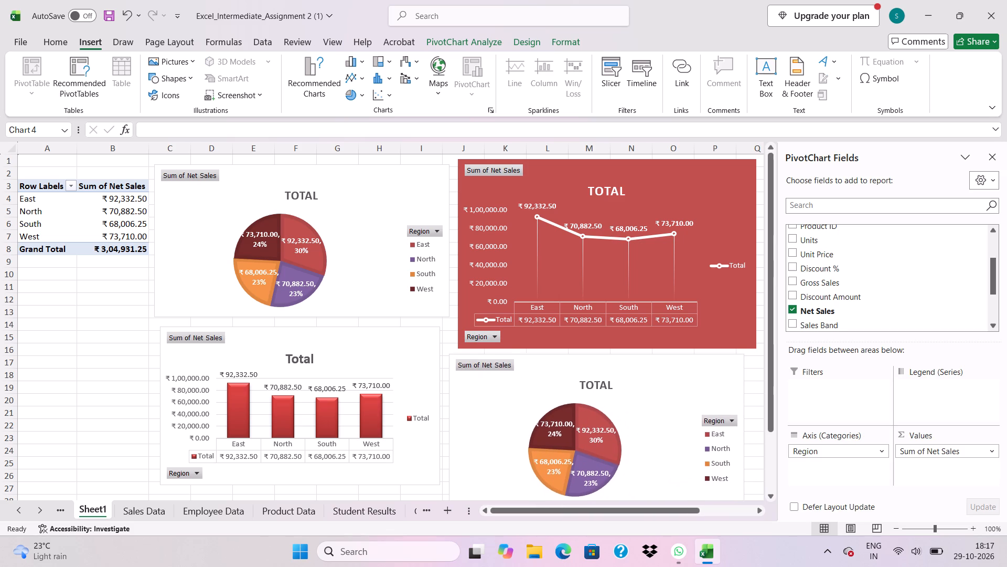
{"action": "left_click_drag", "start_coordinate": [449, 375], "coordinate": [449, 374]}
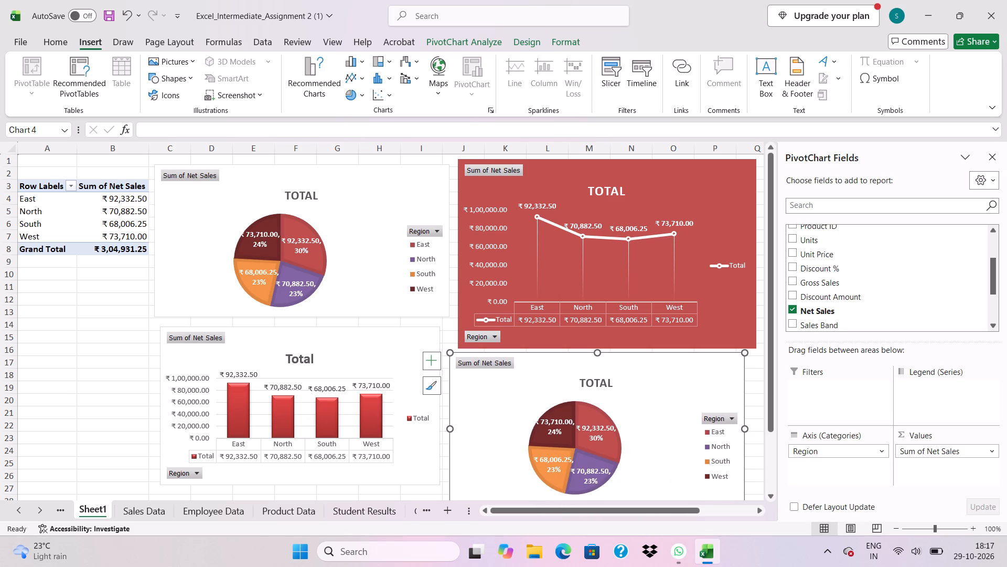
Shorten the copied pie PivotChart from its top edge and move it up directly beneath the red line PivotChart.
{"action": "left_click_drag", "start_coordinate": [594, 352], "coordinate": [594, 370]}
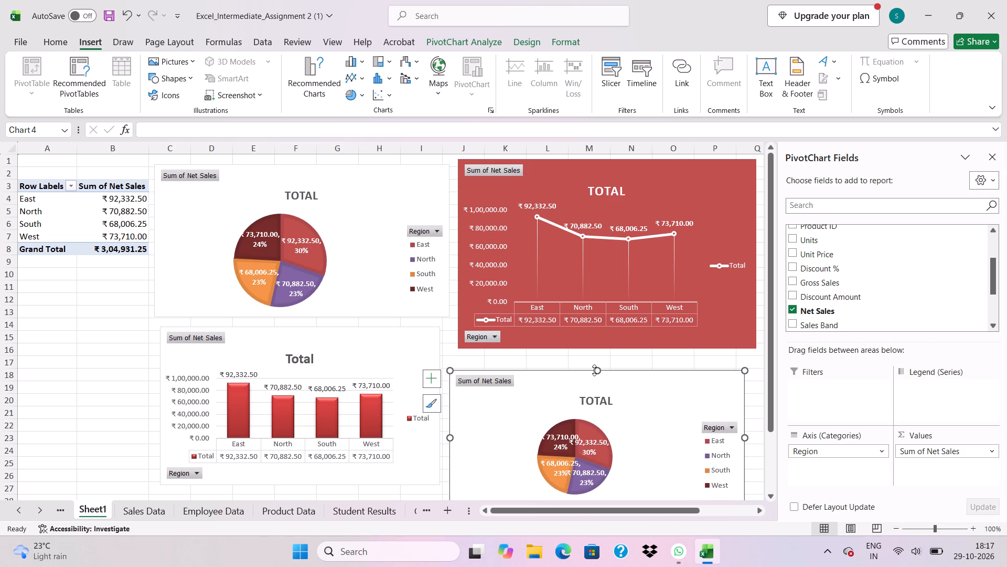
{"action": "left_click_drag", "start_coordinate": [580, 369], "coordinate": [579, 354]}
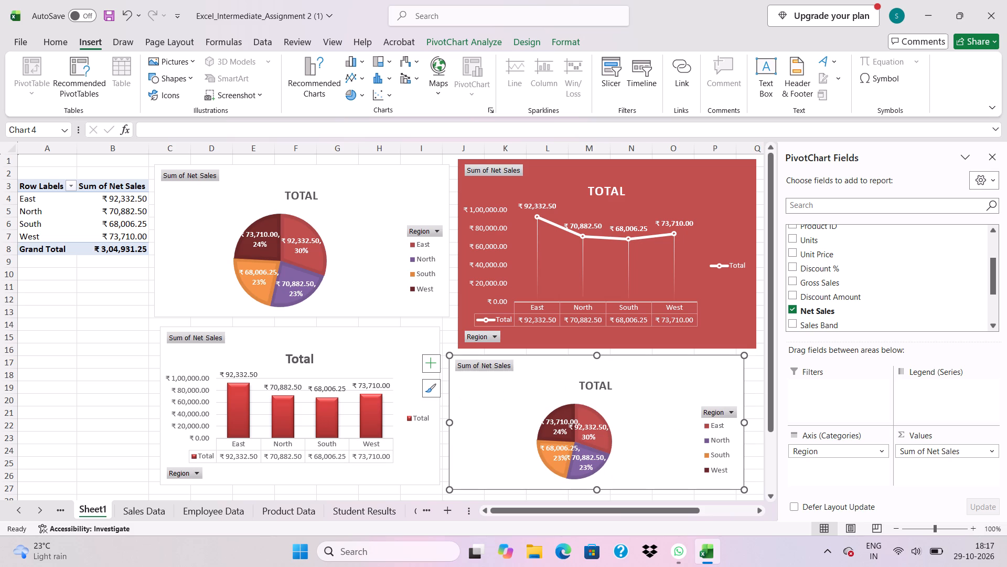
Change the pie PivotChart next to the PivotTable to a Clustered Bar chart and extend its bottom edge to about row 14.
{"action": "left_click", "coordinate": [338, 257]}
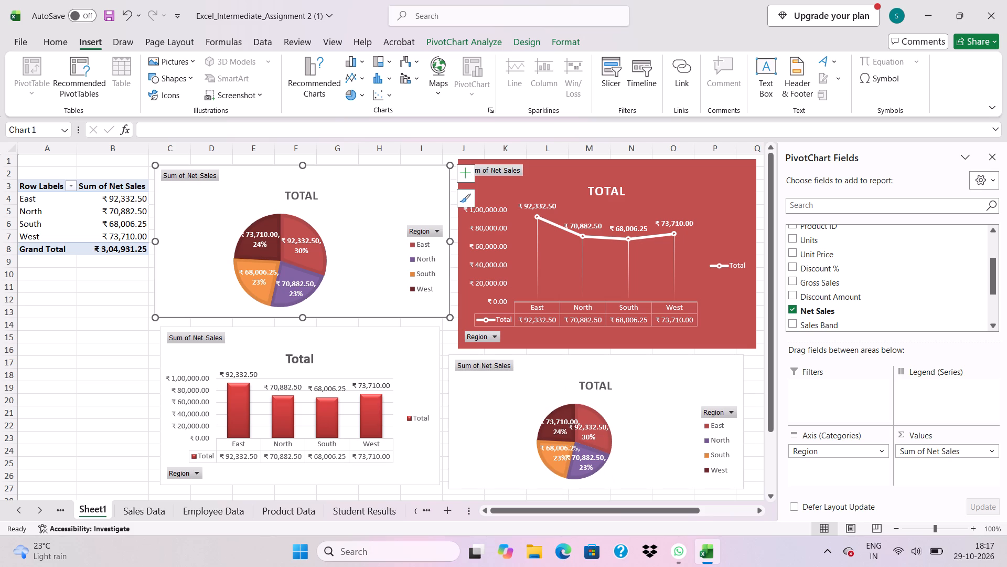
{"action": "left_click", "coordinate": [490, 106]}
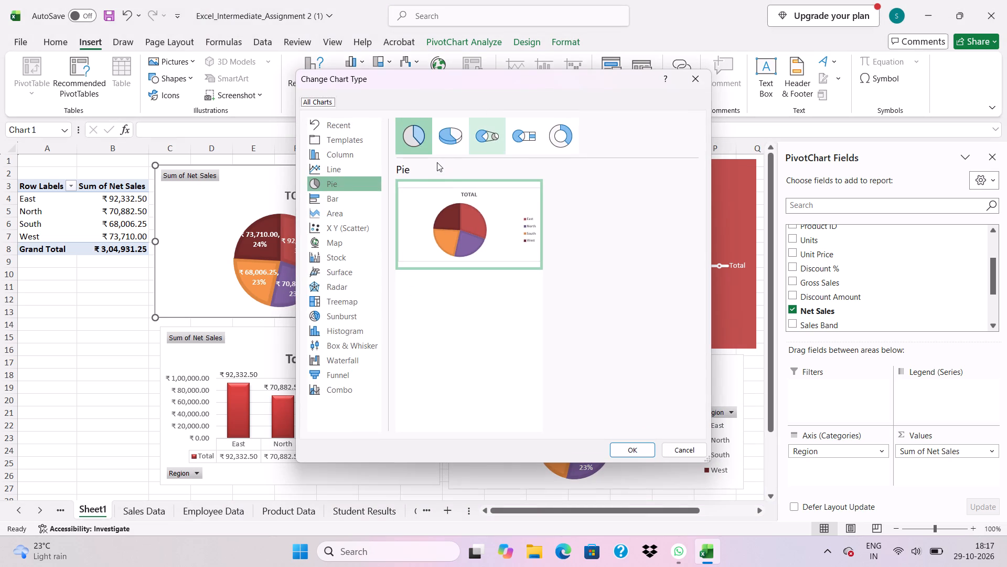
{"action": "left_click", "coordinate": [352, 195]}
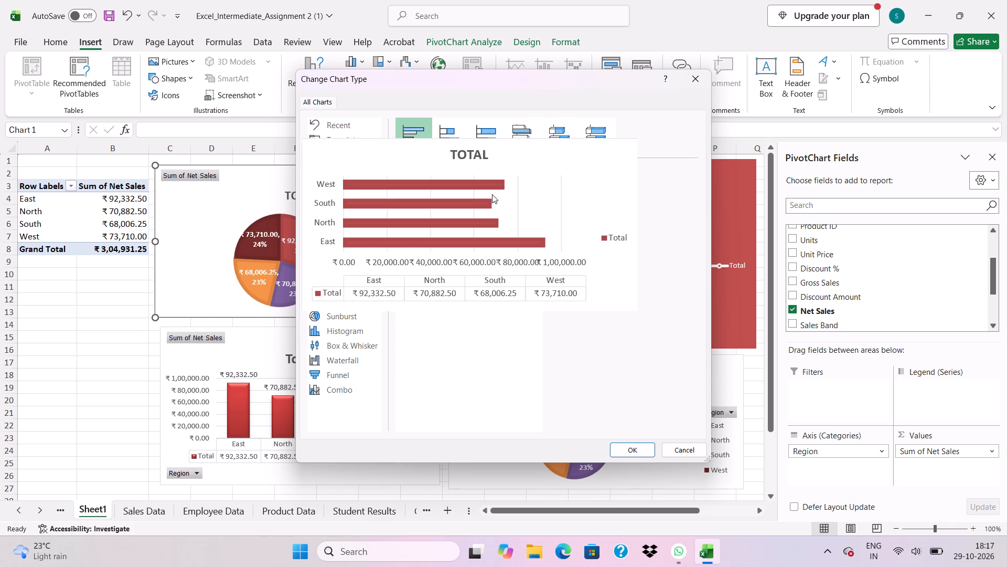
{"action": "left_click", "coordinate": [635, 445]}
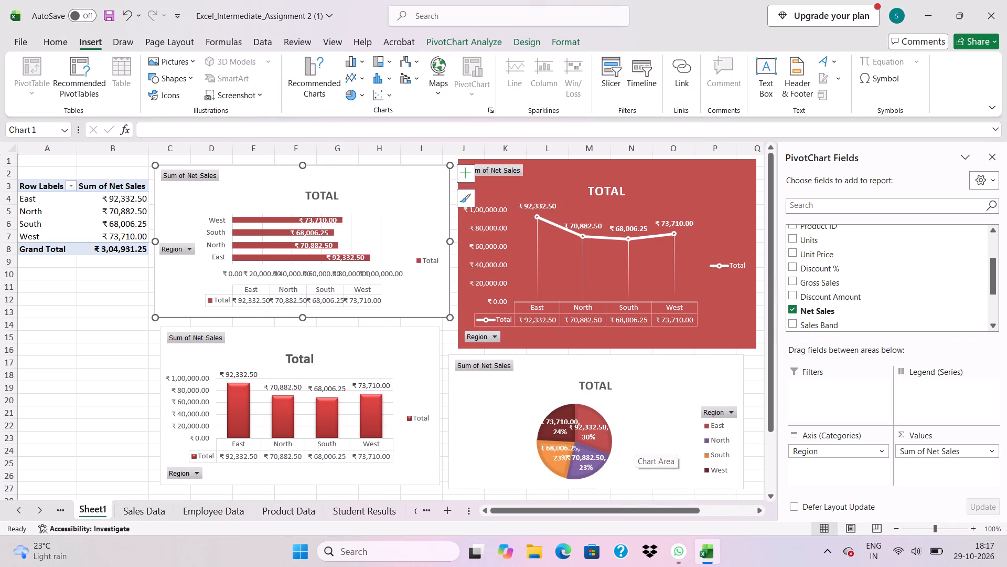
{"action": "left_click", "coordinate": [302, 320]}
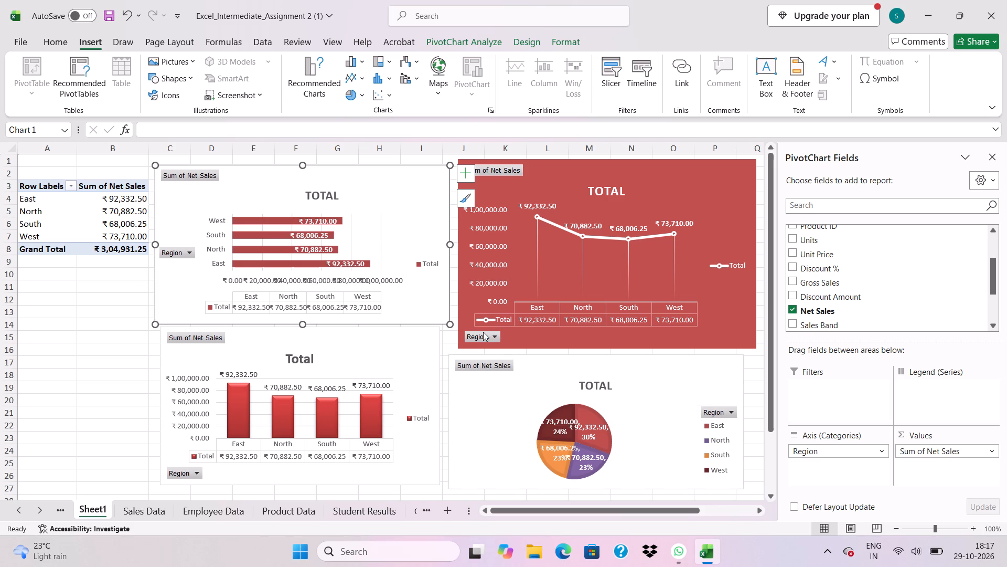
Apply Colorful Palette 3 to the bar PivotChart, keeping its current chart style.
{"action": "left_click", "coordinate": [464, 176]}
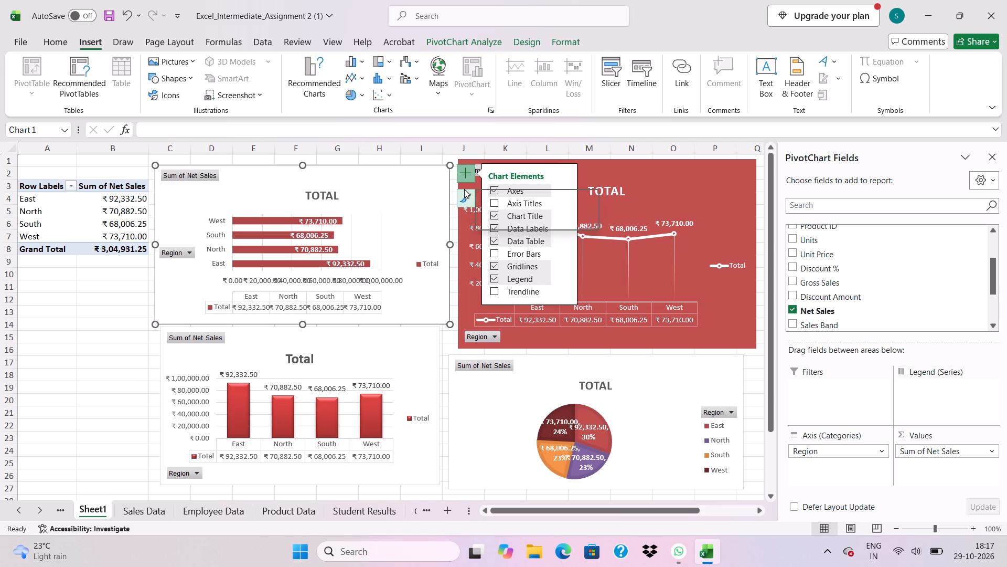
{"action": "left_click", "coordinate": [464, 189]}
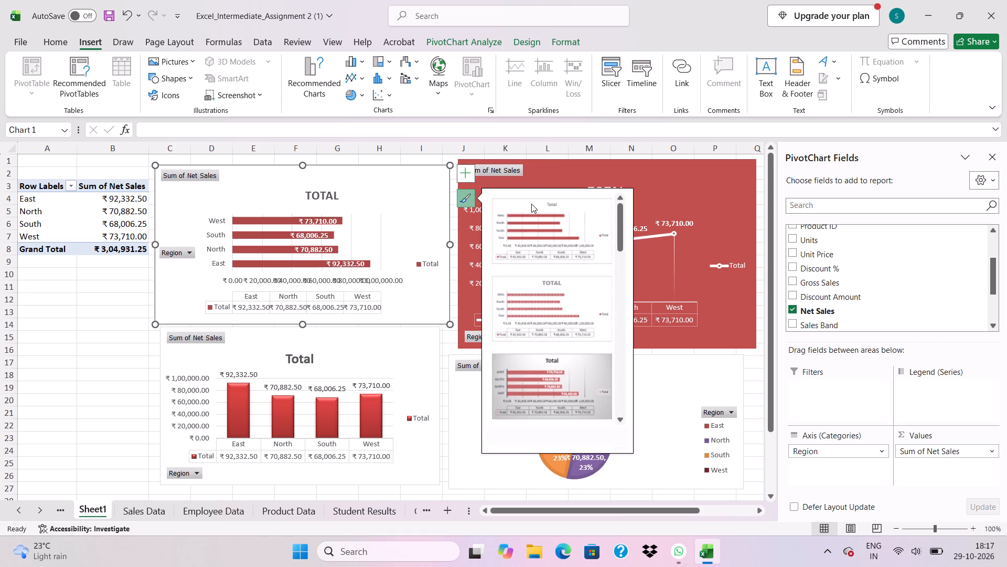
{"action": "left_click", "coordinate": [531, 204]}
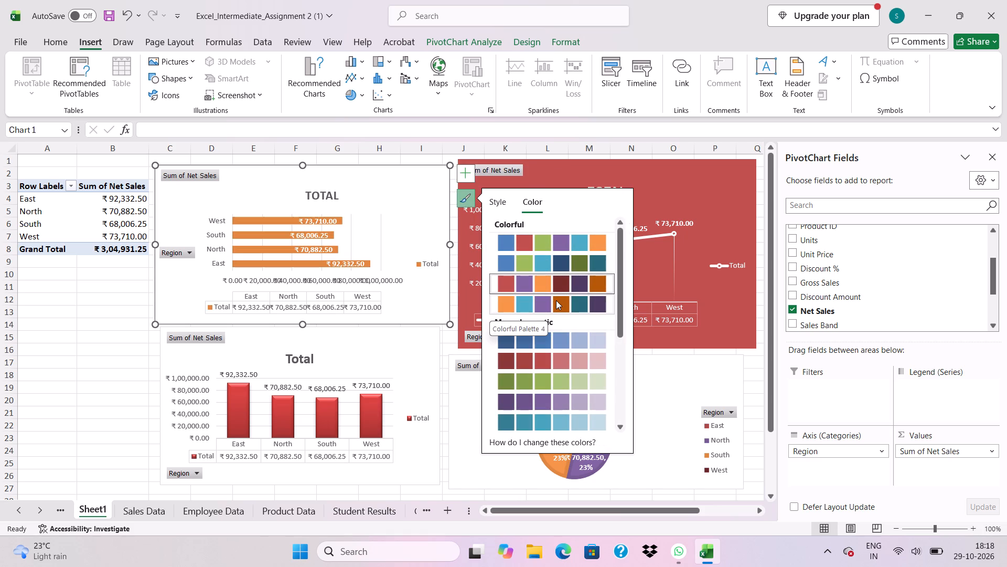
{"action": "left_click", "coordinate": [507, 278]}
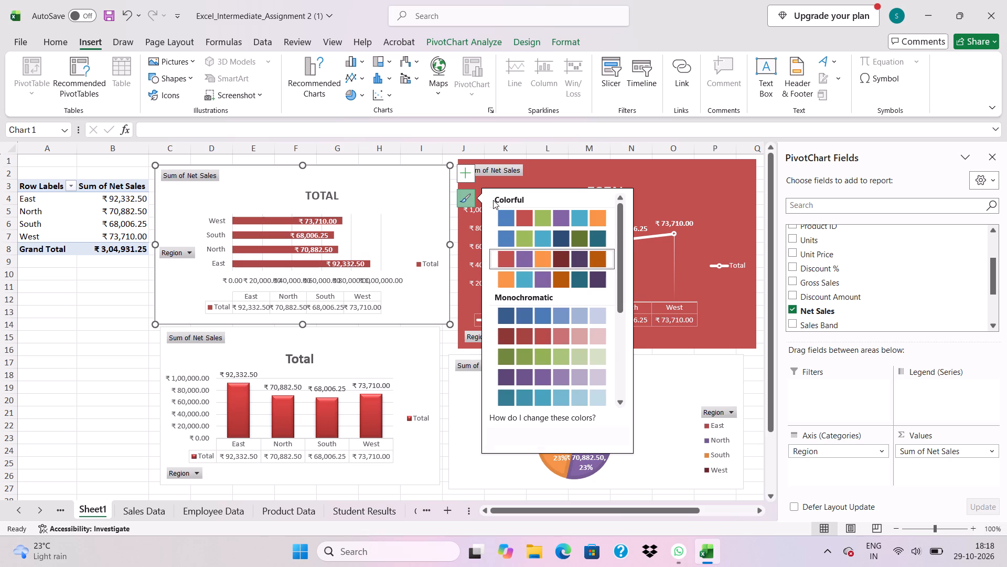
{"action": "left_click", "coordinate": [493, 200]}
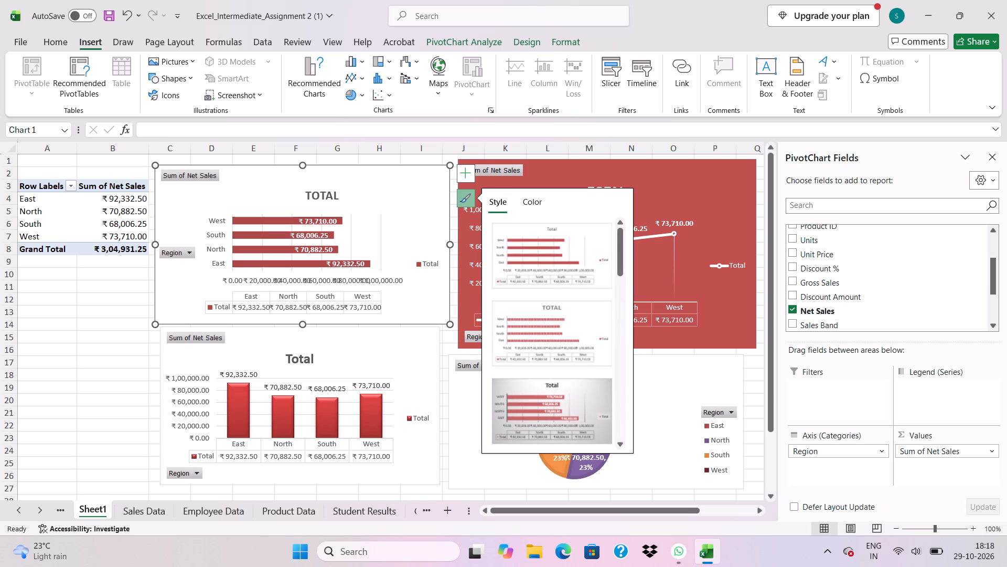
{"action": "left_click", "coordinate": [424, 214]}
{"action": "left_click", "coordinate": [71, 320]}
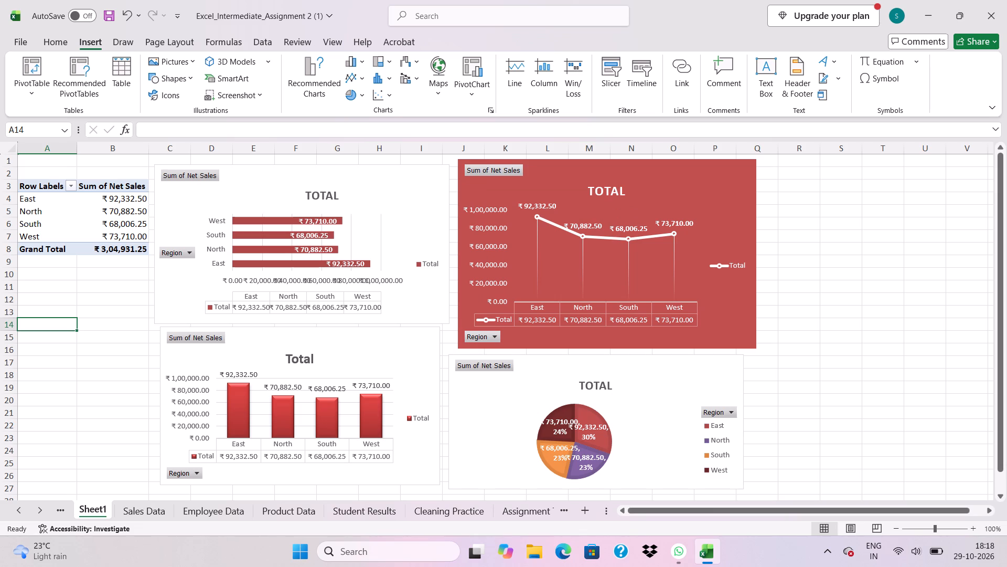
Widen the pie PivotChart rightward to about column S and the red line PivotChart to about column U.
{"action": "left_click", "coordinate": [627, 443]}
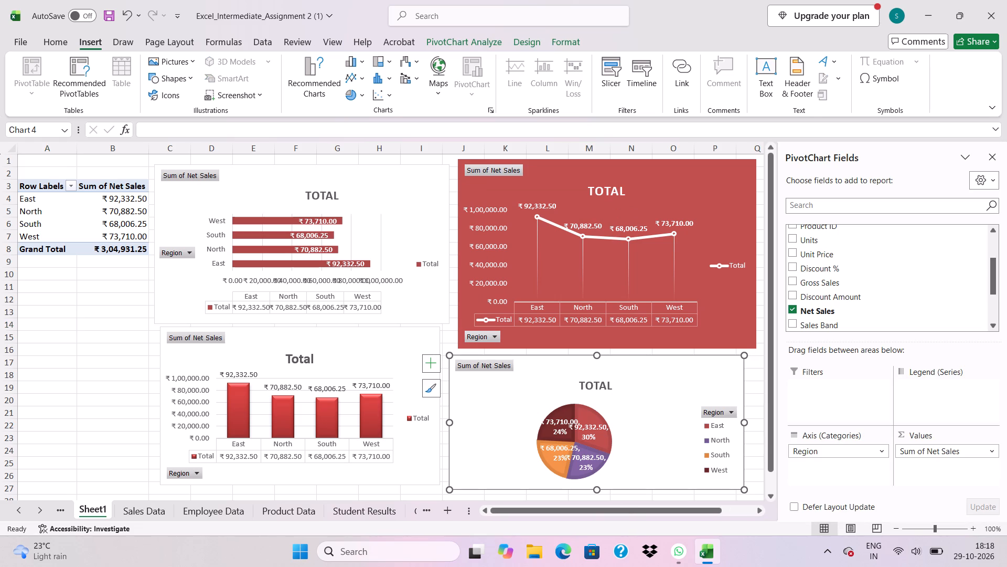
{"action": "left_click_drag", "start_coordinate": [741, 423], "coordinate": [836, 417]}
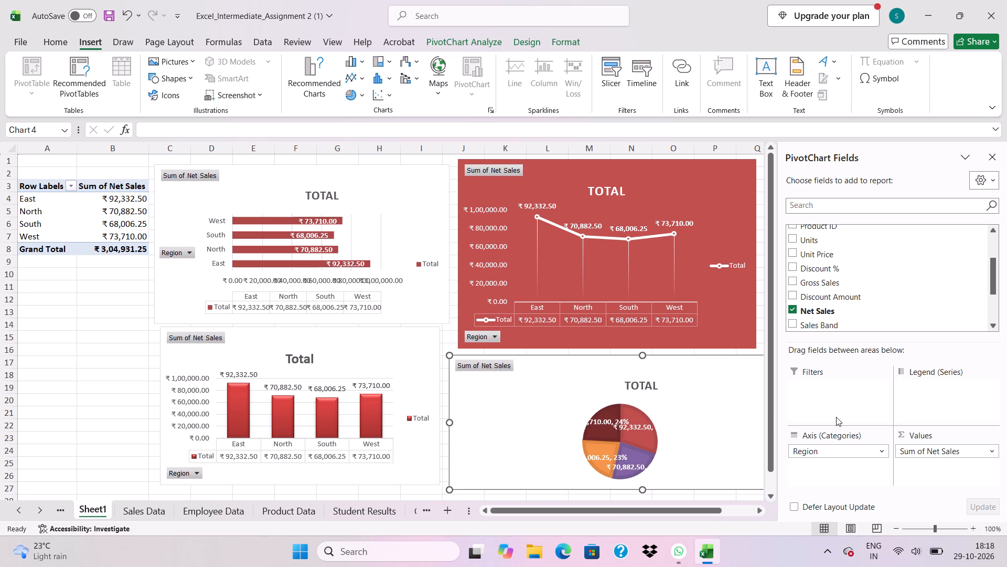
{"action": "left_click", "coordinate": [738, 261]}
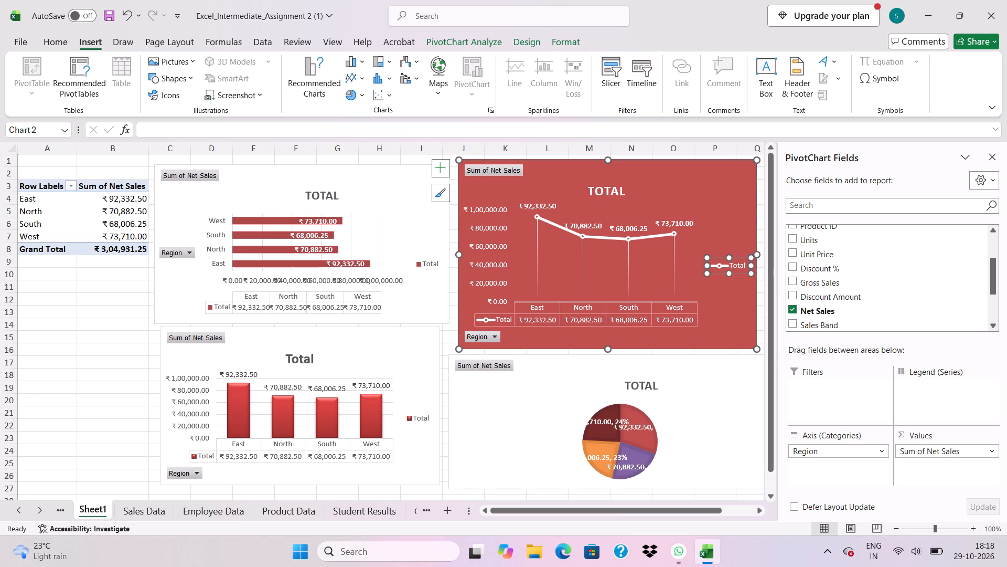
{"action": "left_click_drag", "start_coordinate": [757, 251], "coordinate": [861, 246]}
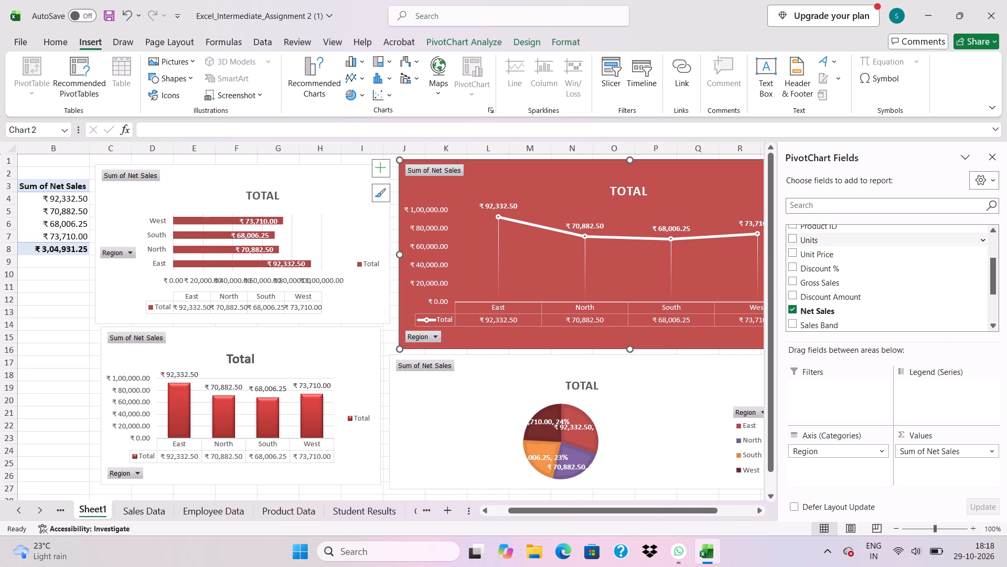
{"action": "left_click", "coordinate": [39, 337]}
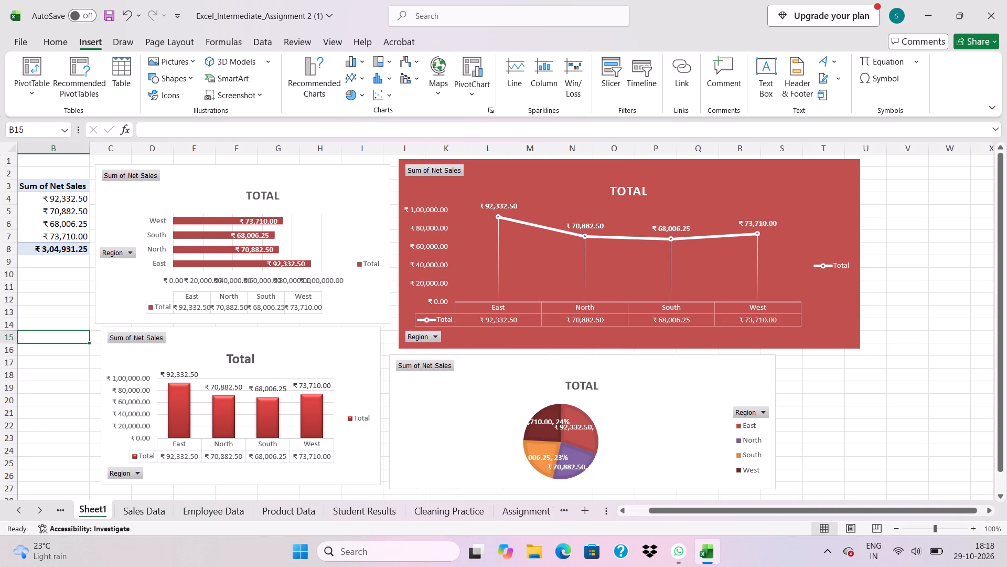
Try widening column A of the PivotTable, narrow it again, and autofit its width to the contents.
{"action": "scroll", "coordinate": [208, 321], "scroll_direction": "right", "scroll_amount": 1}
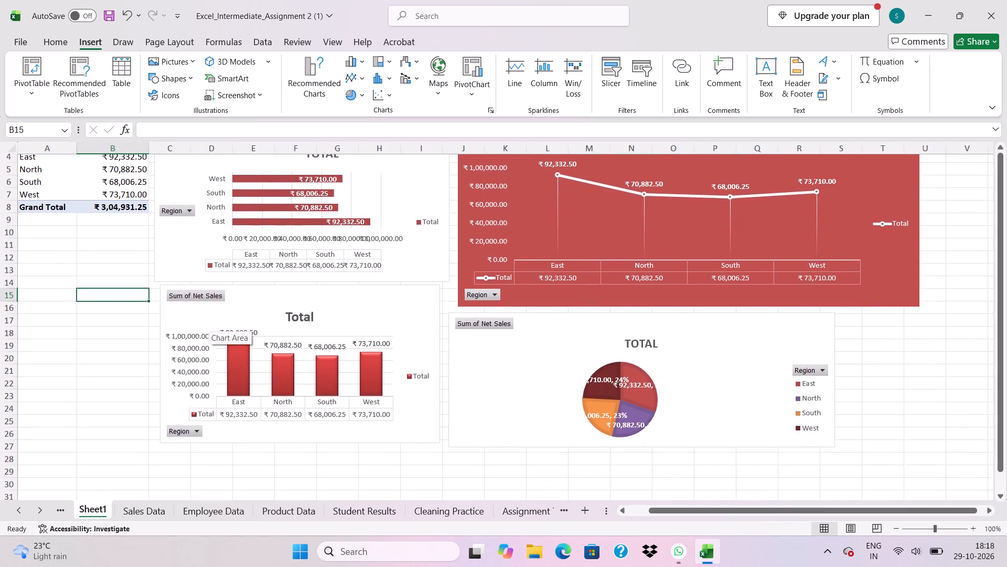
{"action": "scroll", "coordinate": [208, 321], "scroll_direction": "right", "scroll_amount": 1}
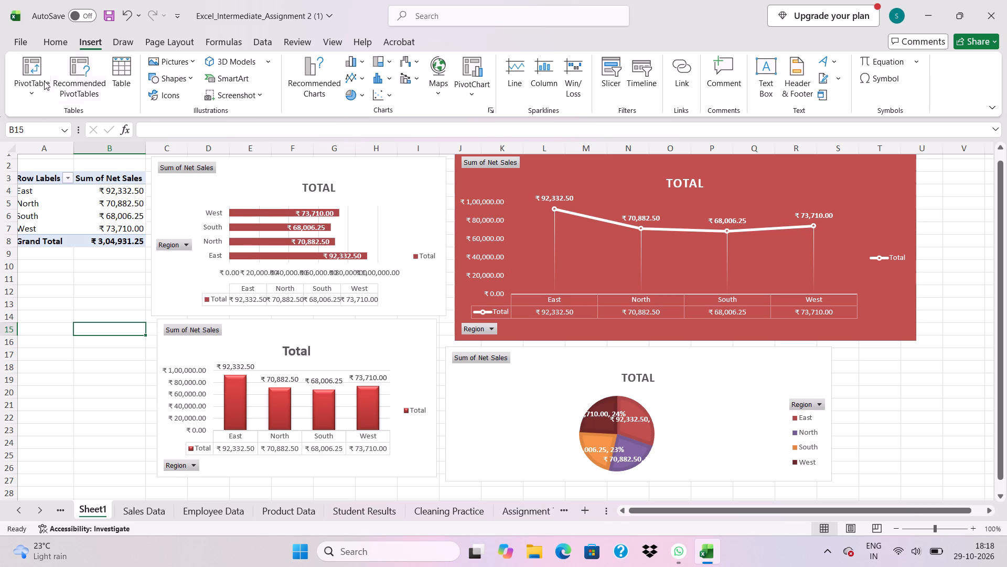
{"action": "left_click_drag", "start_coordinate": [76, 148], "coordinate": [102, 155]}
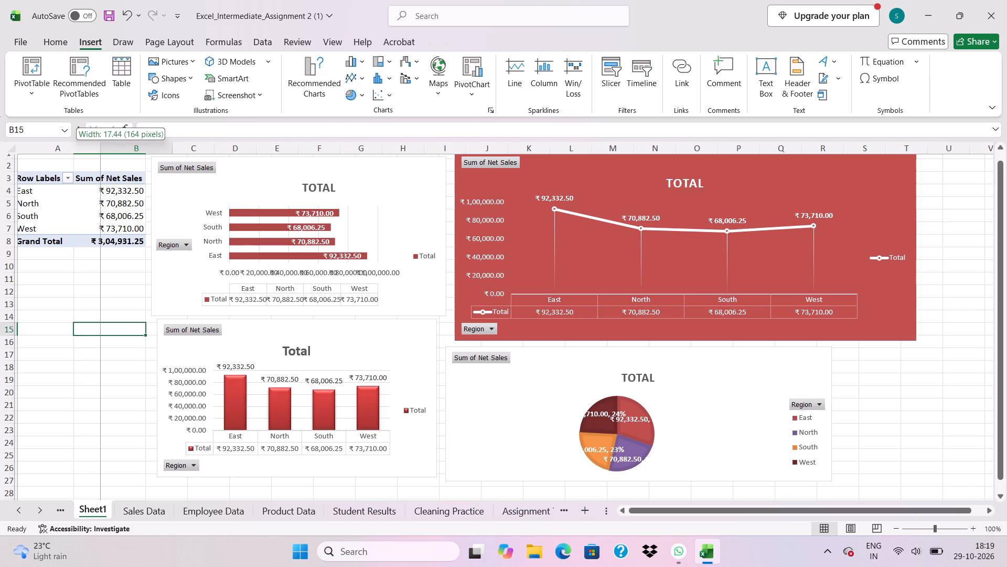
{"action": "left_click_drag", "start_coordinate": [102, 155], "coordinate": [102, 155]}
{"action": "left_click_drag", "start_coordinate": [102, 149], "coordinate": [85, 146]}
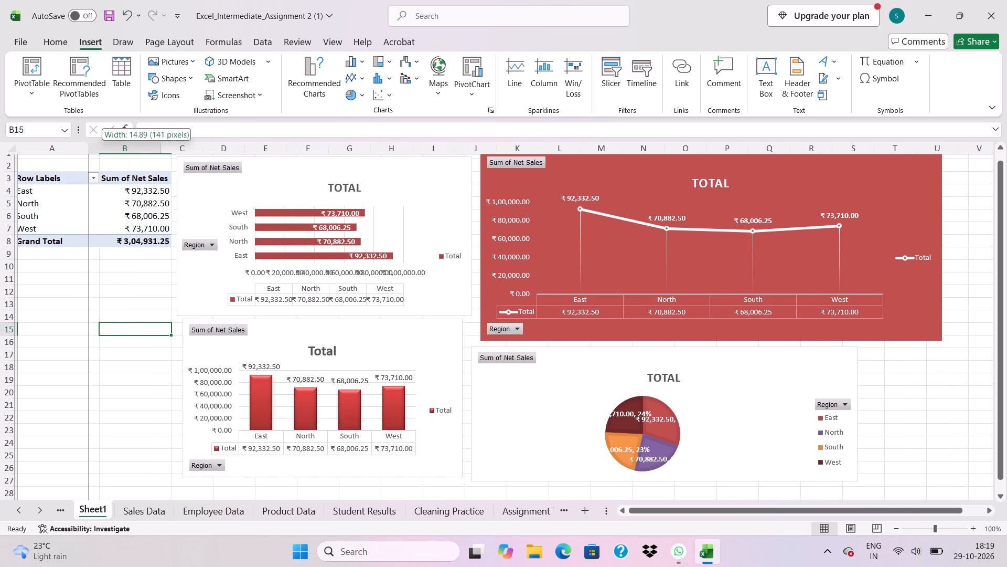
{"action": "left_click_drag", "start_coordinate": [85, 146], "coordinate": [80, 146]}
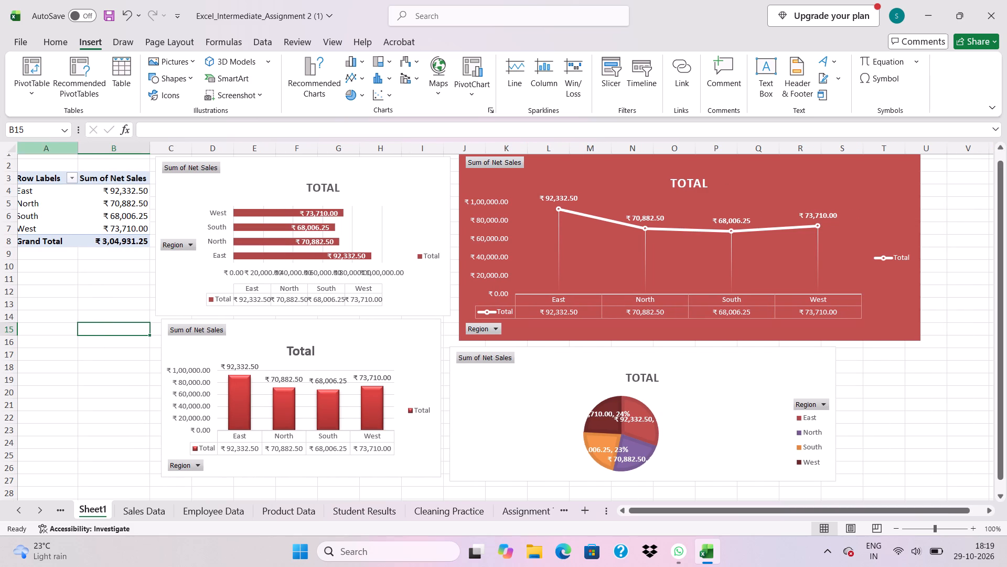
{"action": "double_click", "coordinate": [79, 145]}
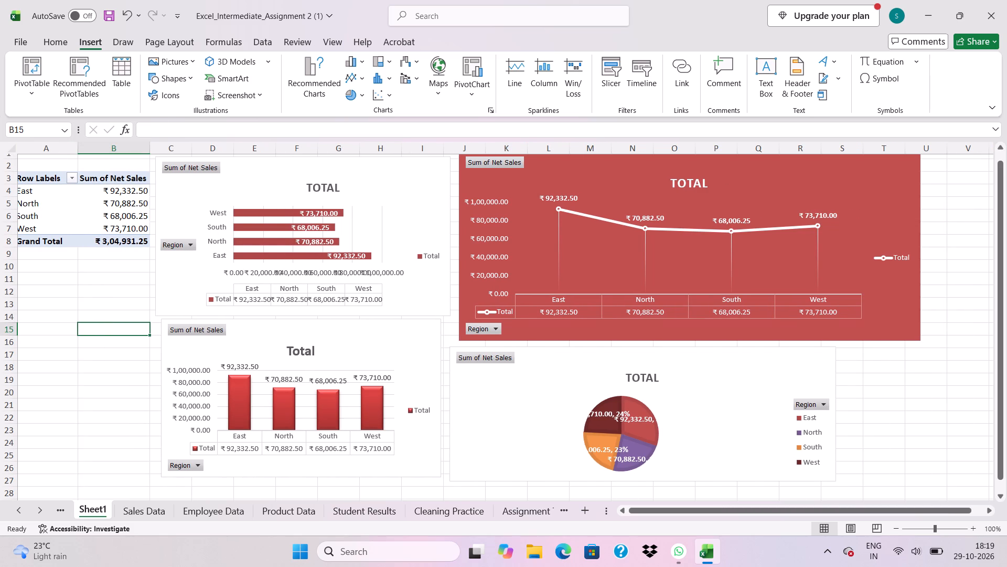
Select the bar PivotChart's vertical axis and reapply Colorful Palette 3 to the chart.
{"action": "scroll", "coordinate": [35, 199], "scroll_direction": "right", "scroll_amount": 1}
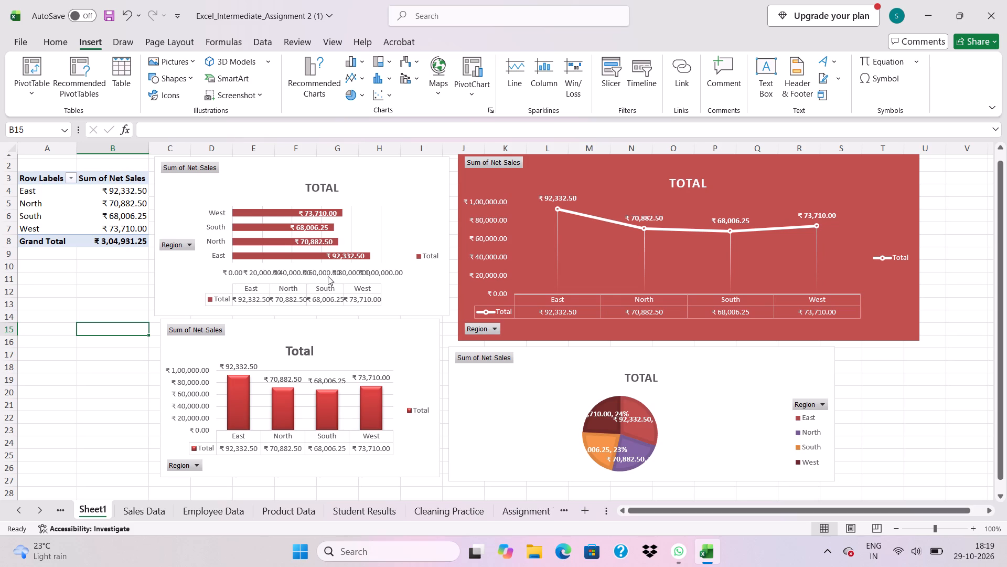
{"action": "left_click", "coordinate": [211, 257]}
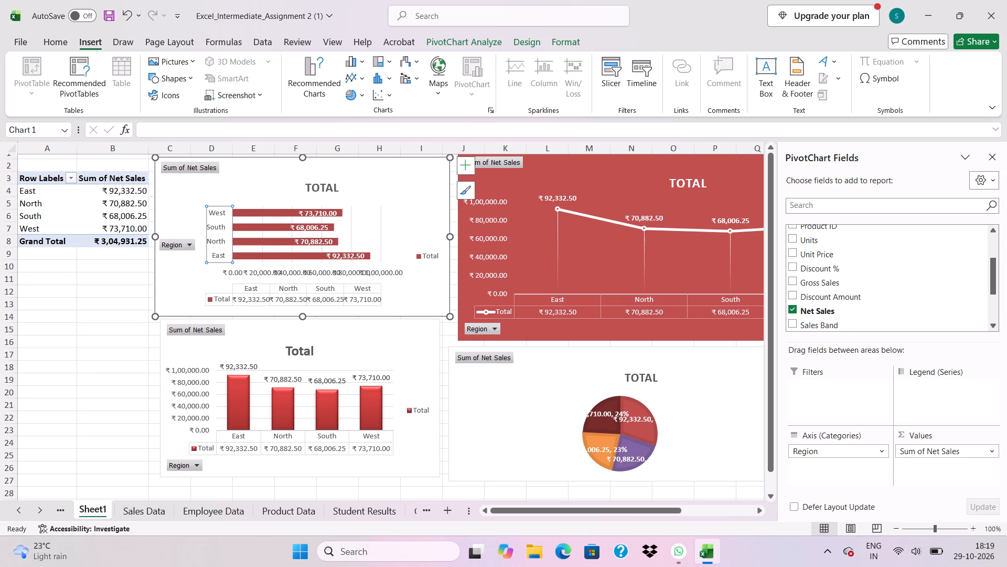
{"action": "left_click", "coordinate": [535, 47]}
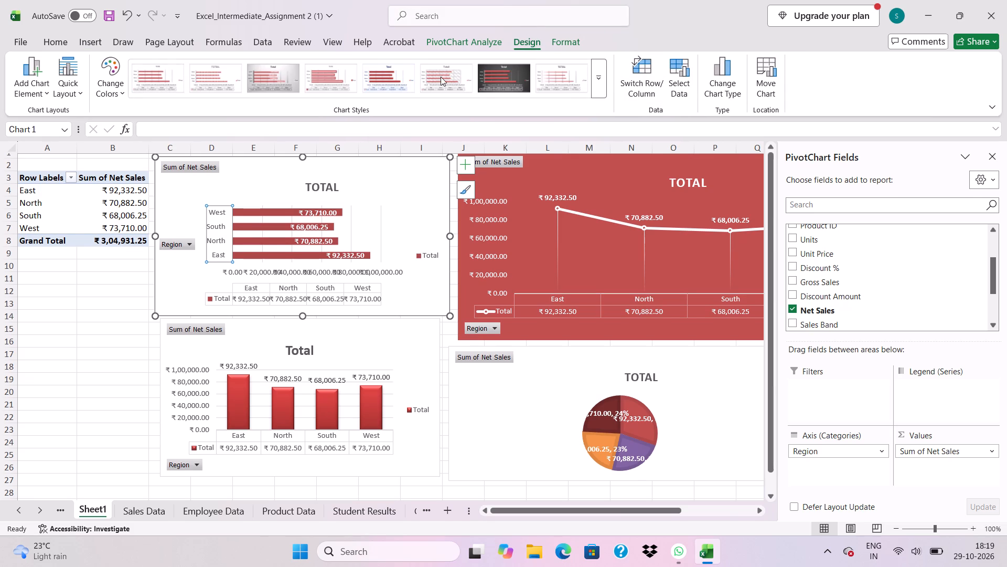
{"action": "left_click", "coordinate": [109, 71]}
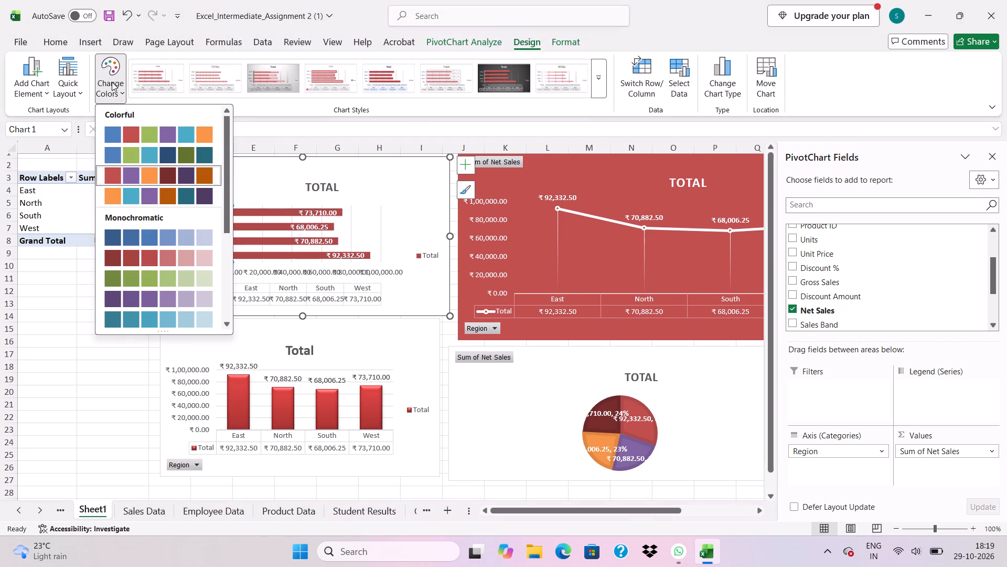
{"action": "left_click", "coordinate": [168, 170]}
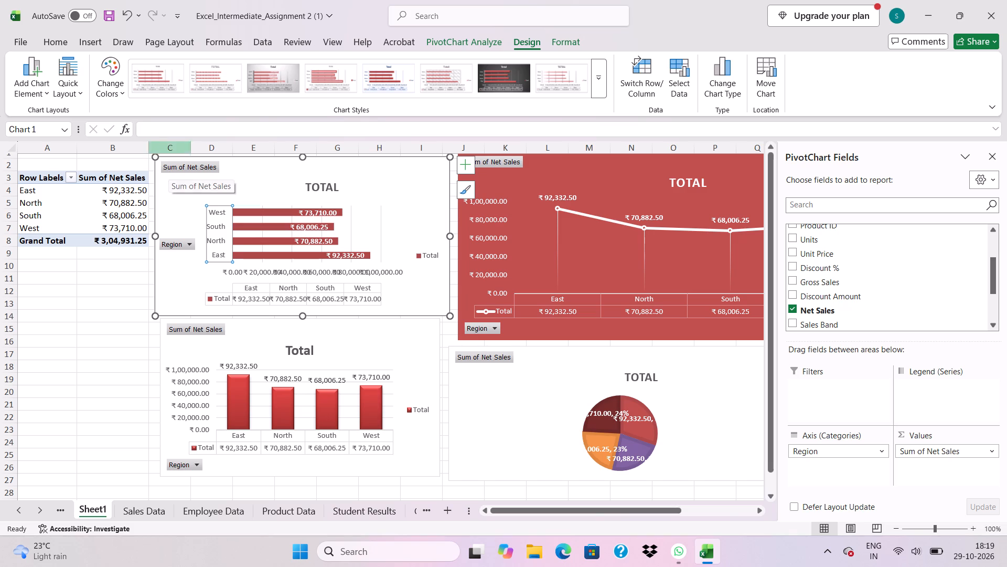
Try a light aqua text fill on the bar PivotChart's vertical-axis region labels, then set it to the dark blue theme color.
{"action": "left_click", "coordinate": [542, 42]}
{"action": "left_click", "coordinate": [549, 42]}
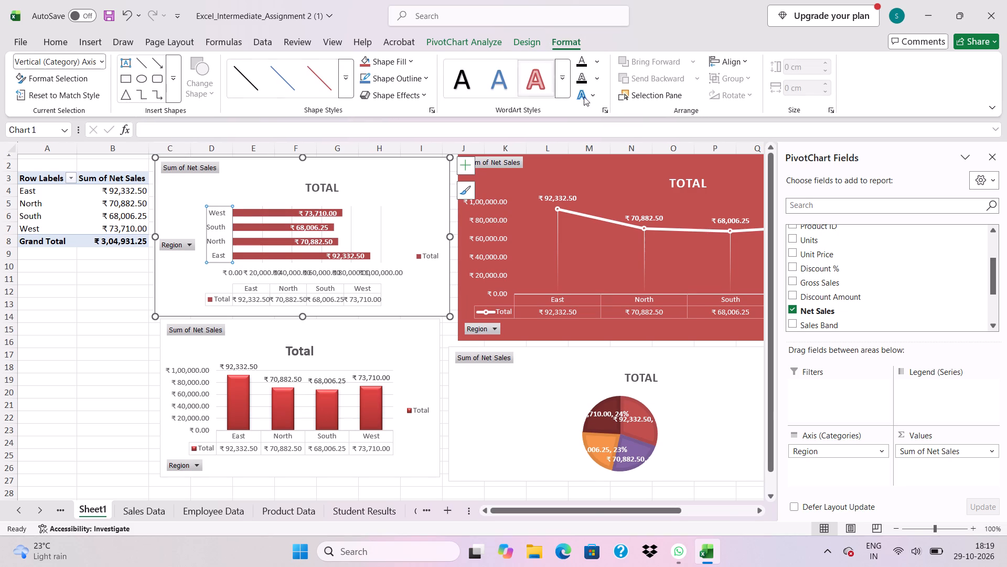
{"action": "left_click", "coordinate": [592, 62]}
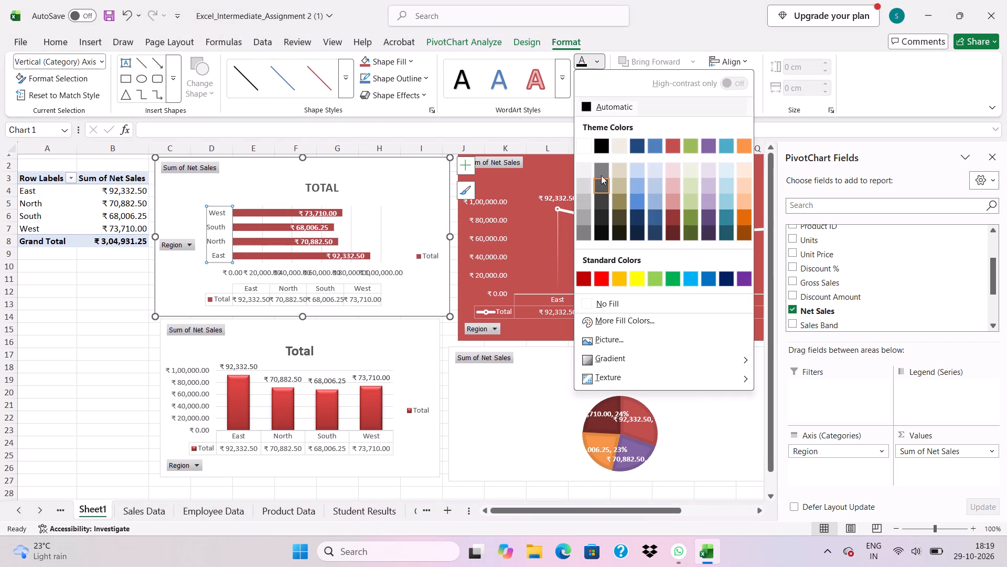
{"action": "left_click", "coordinate": [725, 190]}
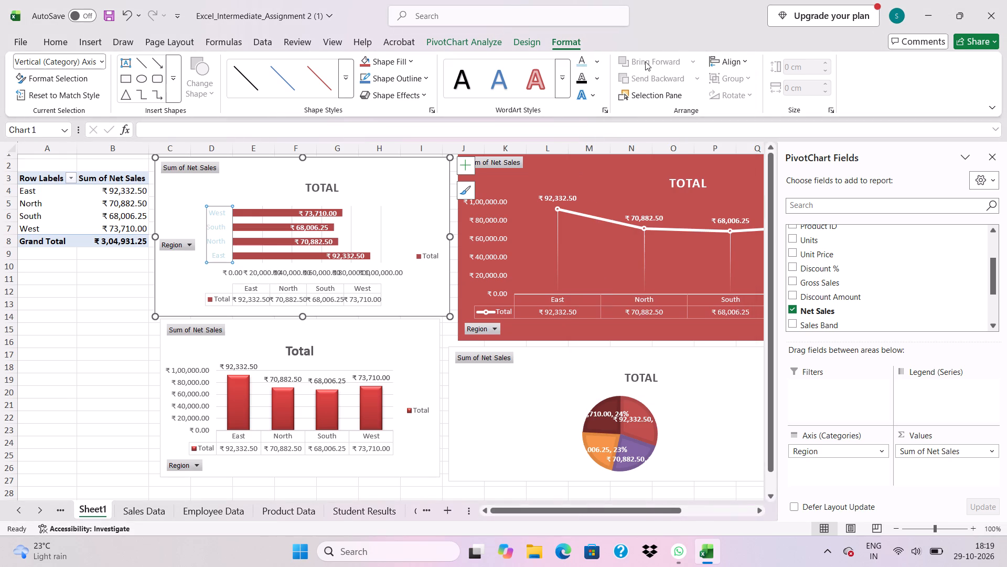
{"action": "left_click", "coordinate": [596, 57]}
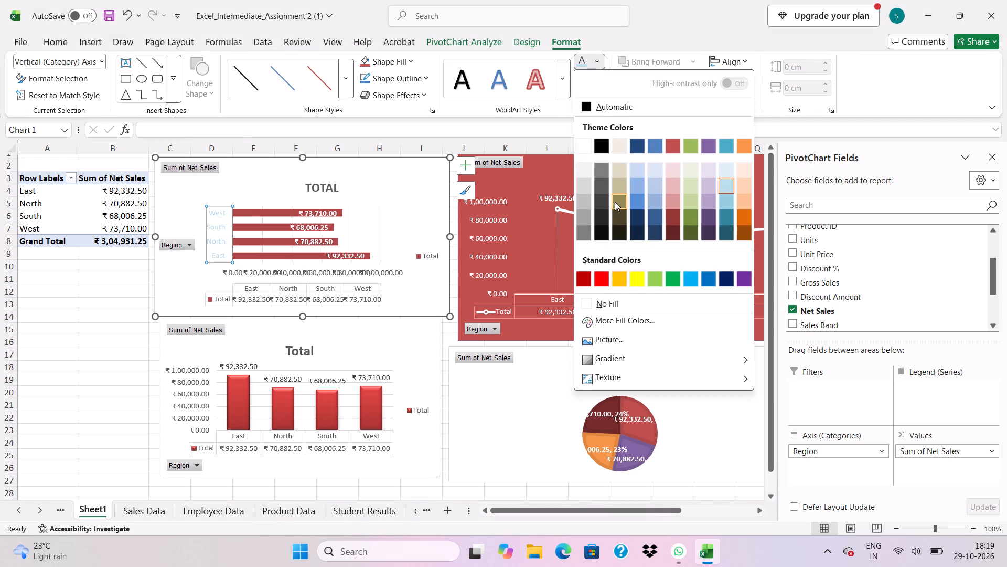
{"action": "left_click", "coordinate": [644, 148]}
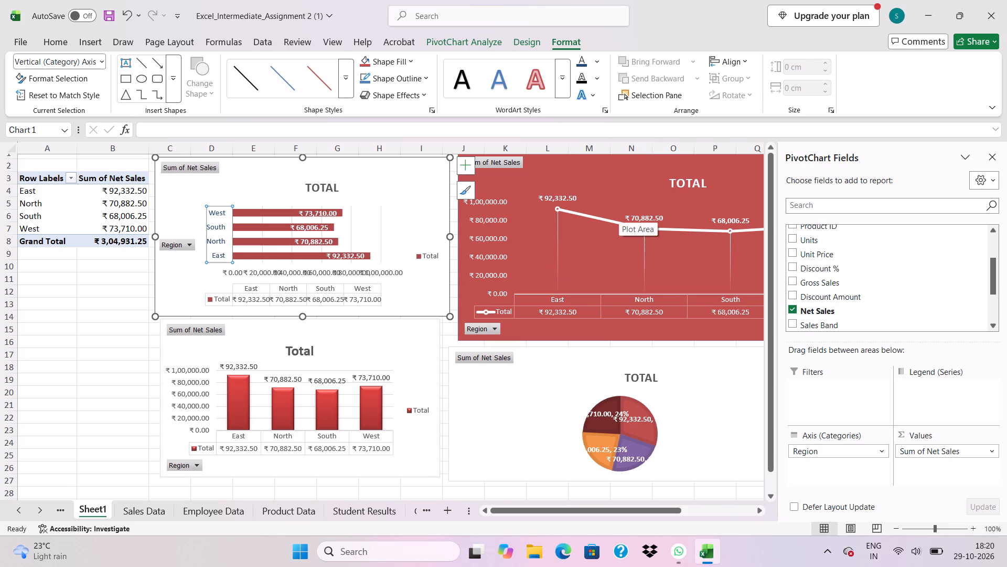
Save the workbook.
{"action": "key", "text": "ctrl+s"}
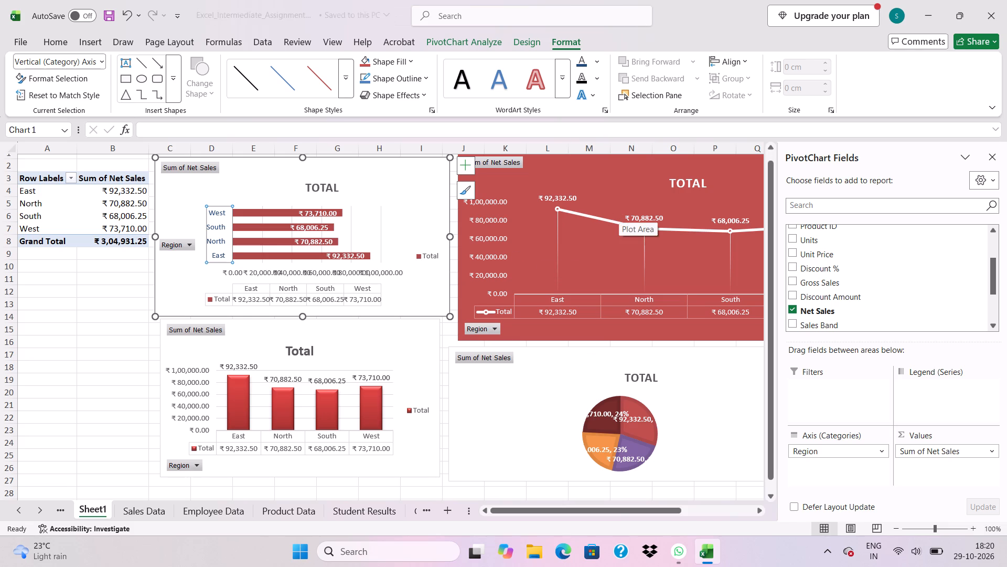
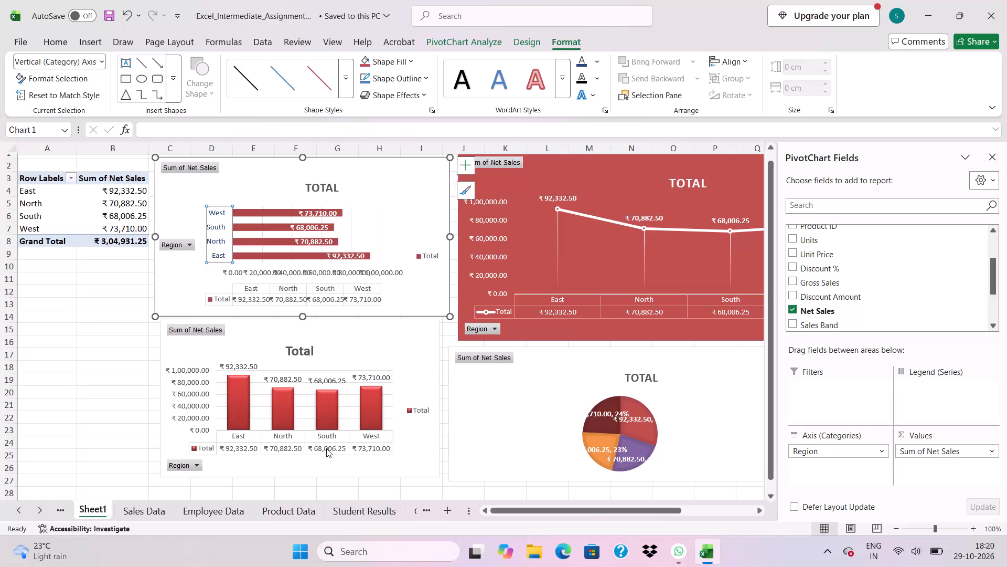
Open the Employee Data worksheet to view the employee table.
{"action": "left_click", "coordinate": [185, 508]}
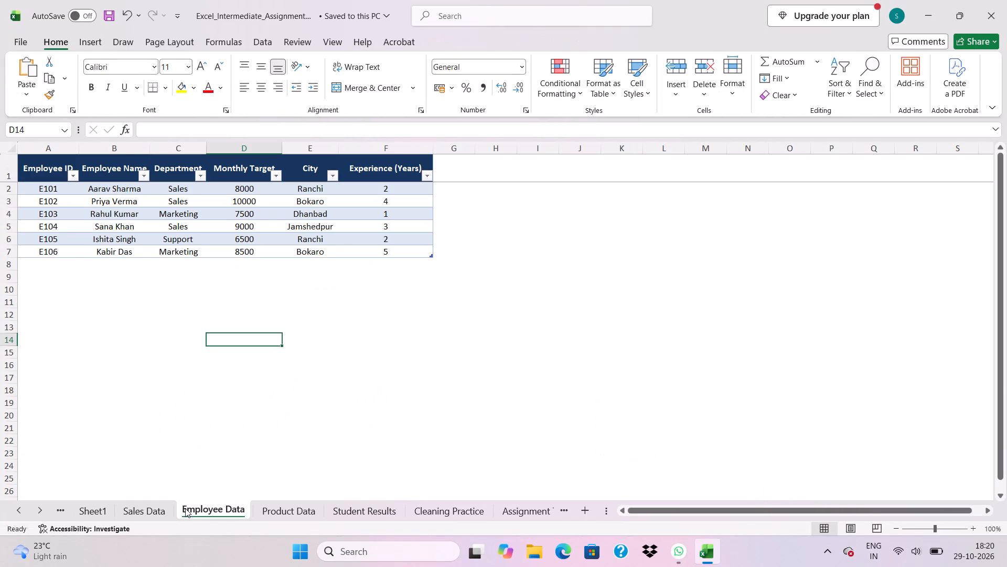
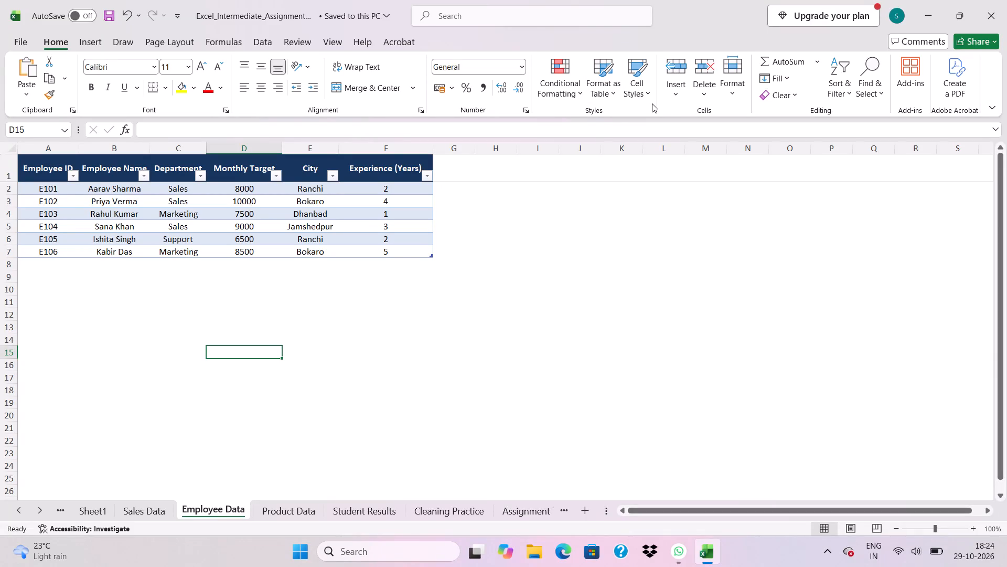
Save the Excel intermediate assignment workbook.
{"action": "key", "text": "ctrl+s"}
Open the Assignment Tasks worksheet to view the list of intermediate Excel tasks.
{"action": "left_click", "coordinate": [517, 518]}
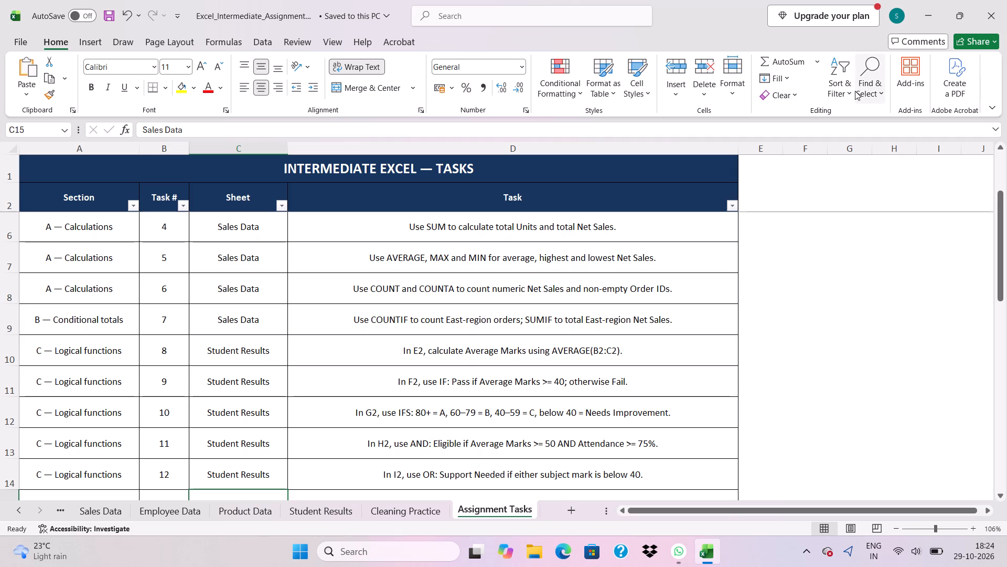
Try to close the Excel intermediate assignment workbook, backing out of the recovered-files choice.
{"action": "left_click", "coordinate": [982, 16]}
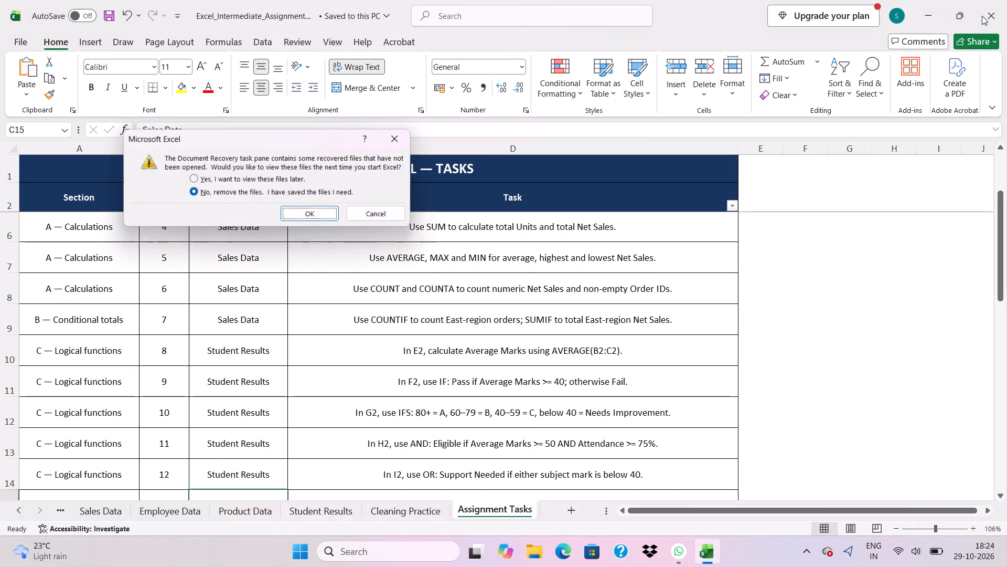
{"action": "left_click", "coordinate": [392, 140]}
Save the Excel intermediate assignment workbook.
{"action": "key", "text": "ctrl+s"}
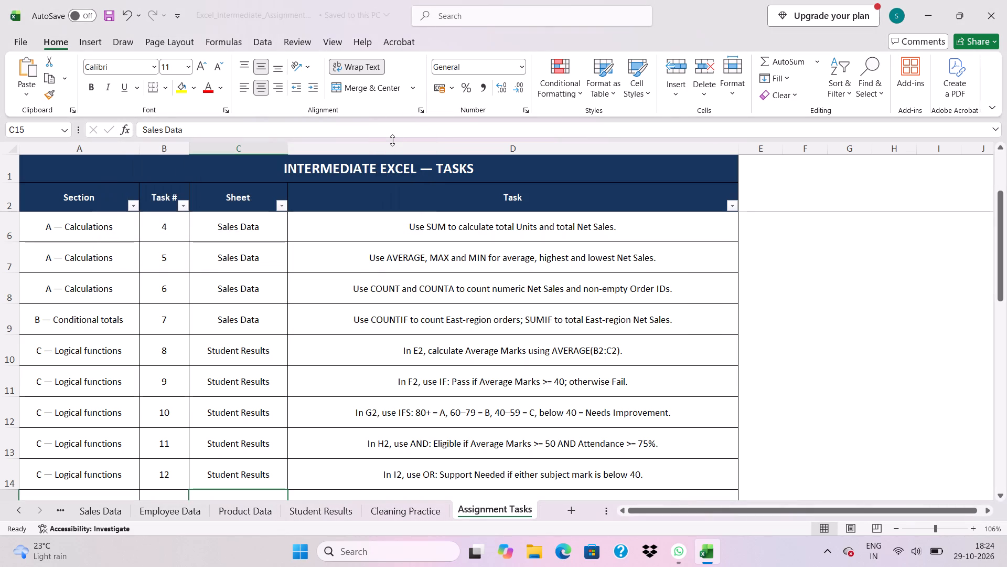